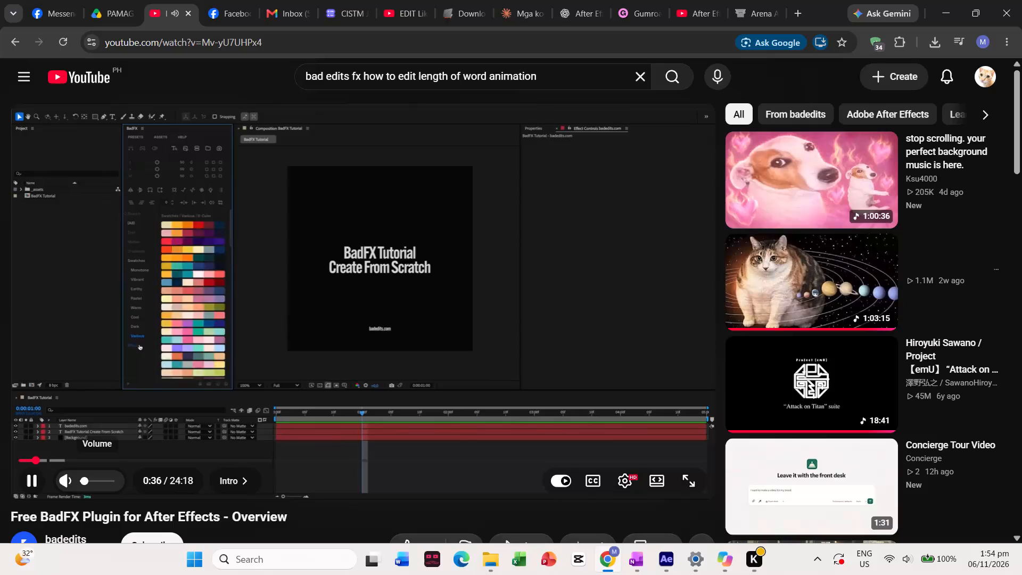
Replay the BadFX plugin overview video from the beginning with the volume raised to a moderate level.
{"action": "left_click_drag", "start_coordinate": [100, 483], "coordinate": [105, 483]}
{"action": "left_click", "coordinate": [97, 481]}
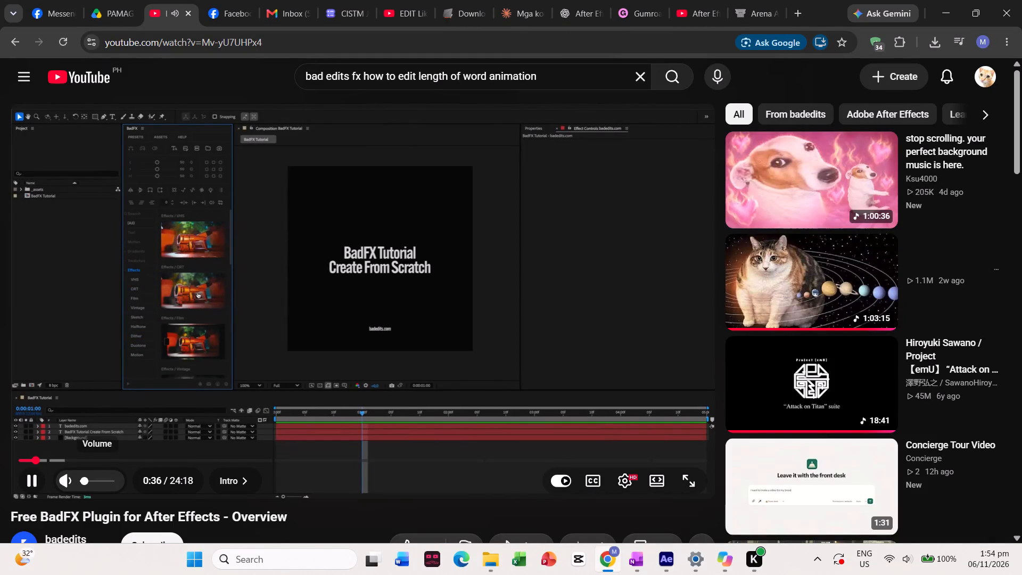
{"action": "left_click", "coordinate": [26, 457]}
{"action": "left_click_drag", "start_coordinate": [26, 457], "coordinate": [15, 457]}
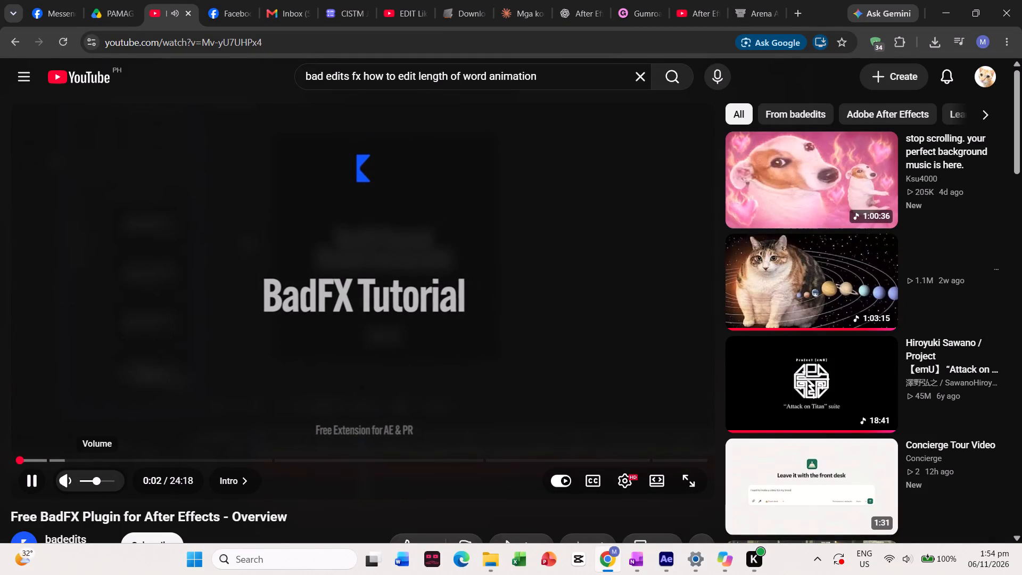
{"action": "left_click", "coordinate": [87, 480]}
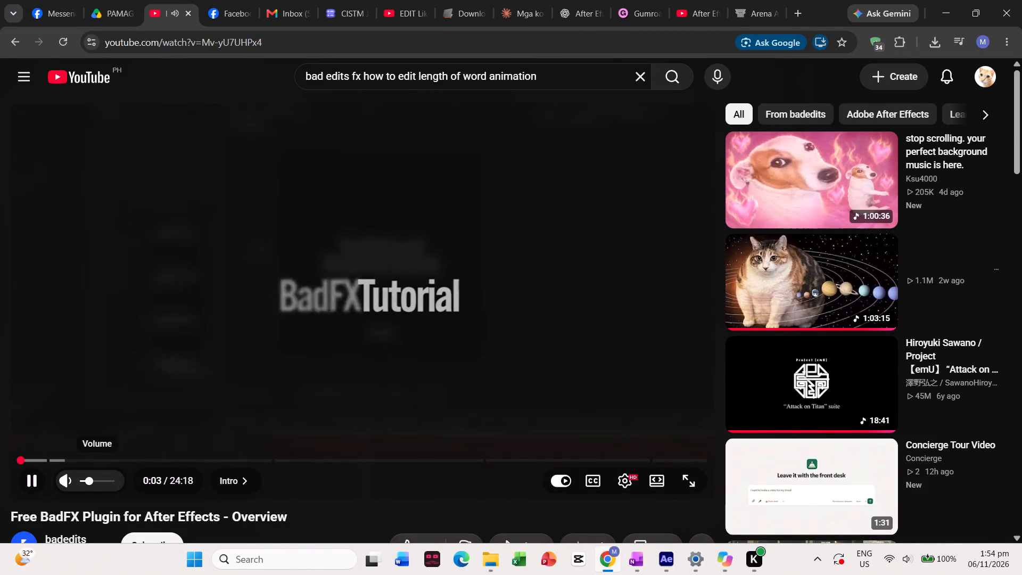
{"action": "left_click", "coordinate": [98, 480]}
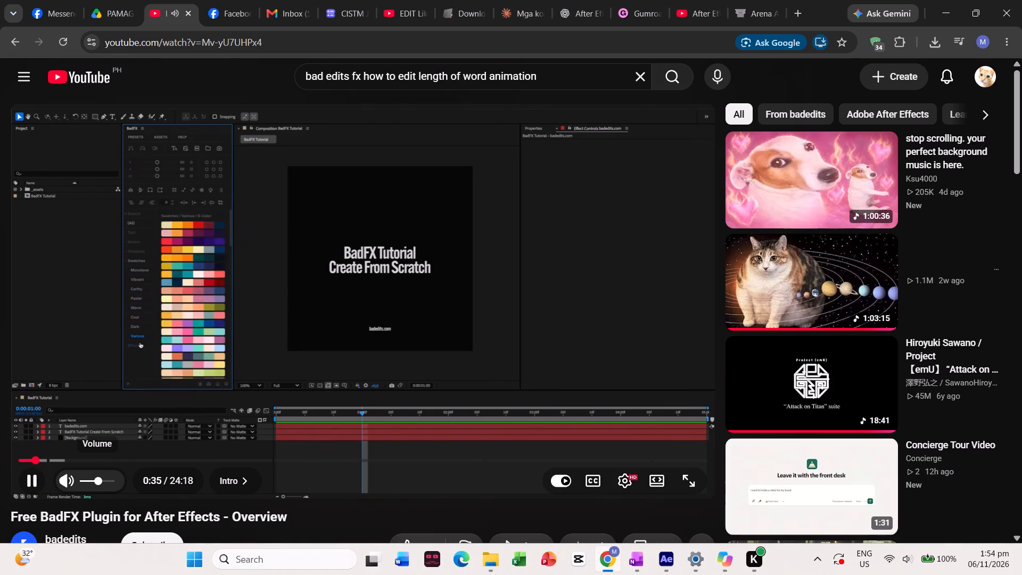
Rewind the BadFX tutorial to about 0:25 to rewatch the overview of the plugin's text animation presets.
{"action": "key", "text": "Left"}
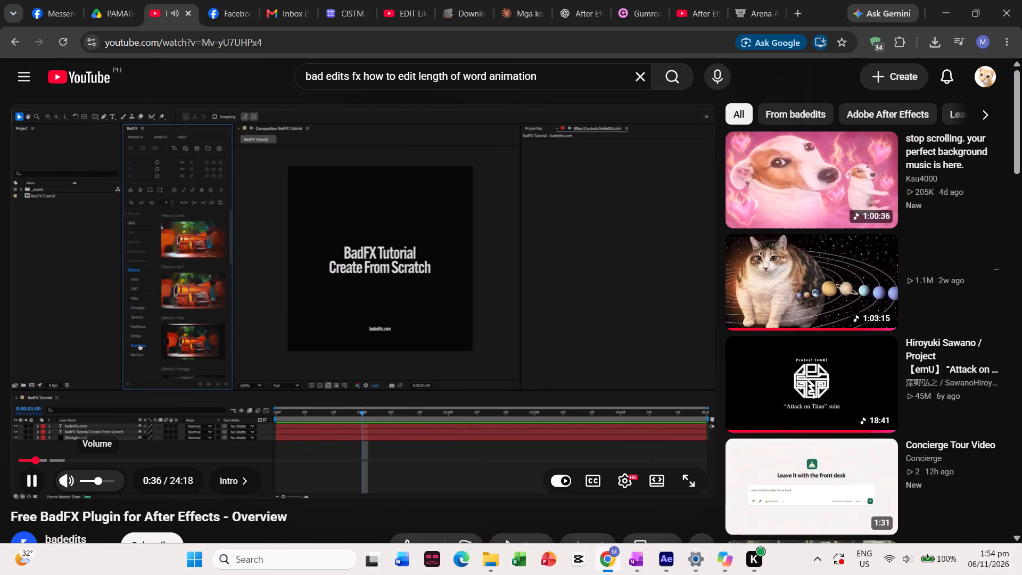
{"action": "left_click", "coordinate": [126, 421]}
{"action": "left_click", "coordinate": [126, 421]}
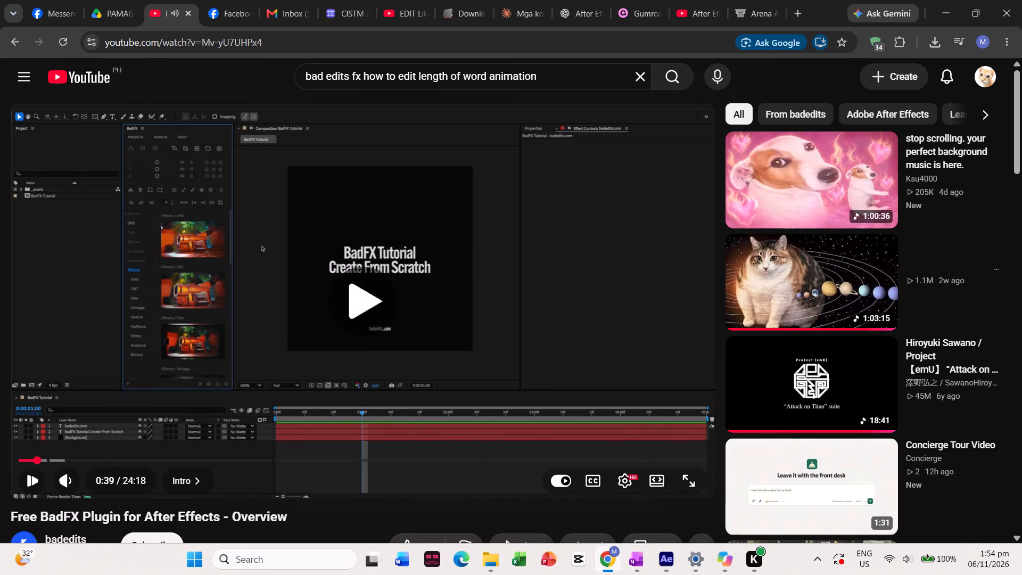
{"action": "key", "text": "Left"}
{"action": "key", "text": "Left"}
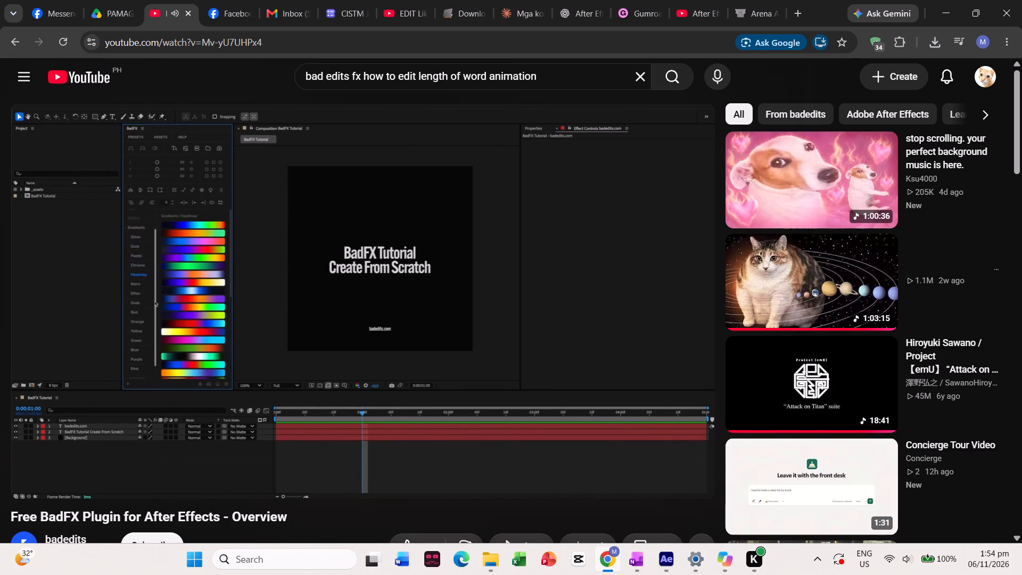
{"action": "key", "text": "Left"}
{"action": "key", "text": "Left"}
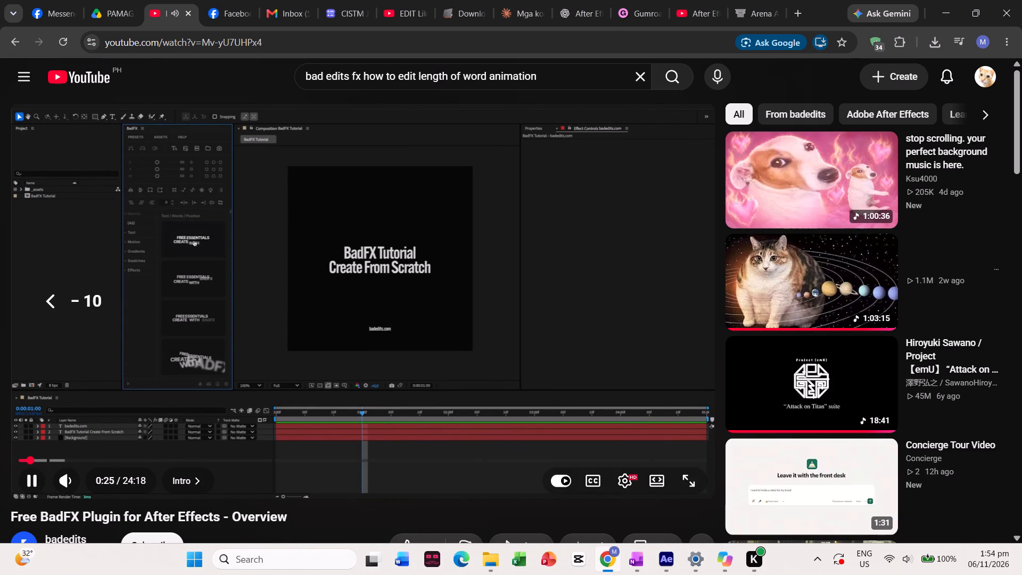
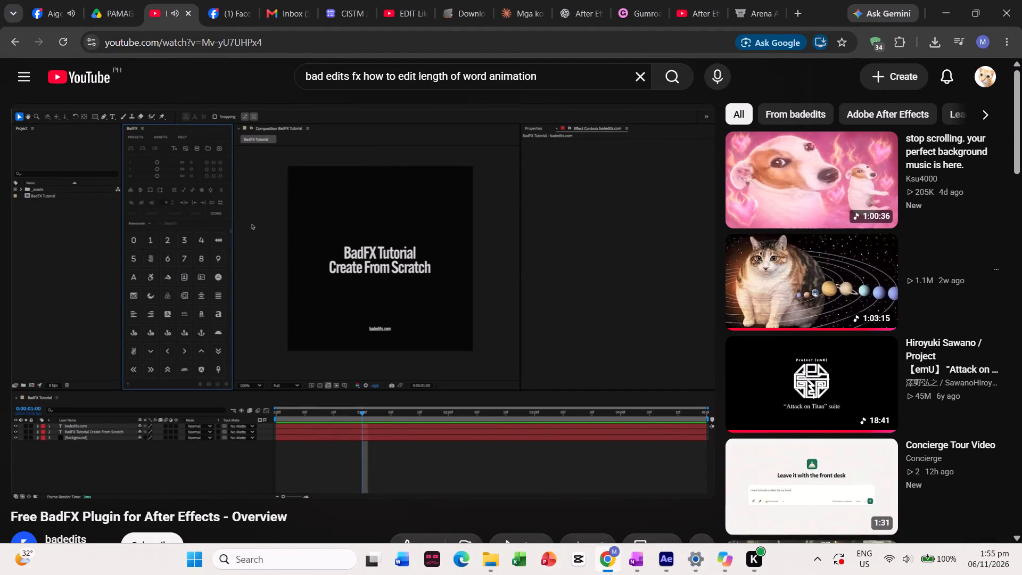
Pause the BadFX overview video and check the Pagbasa group chat on Facebook.
{"action": "left_click", "coordinate": [231, 0]}
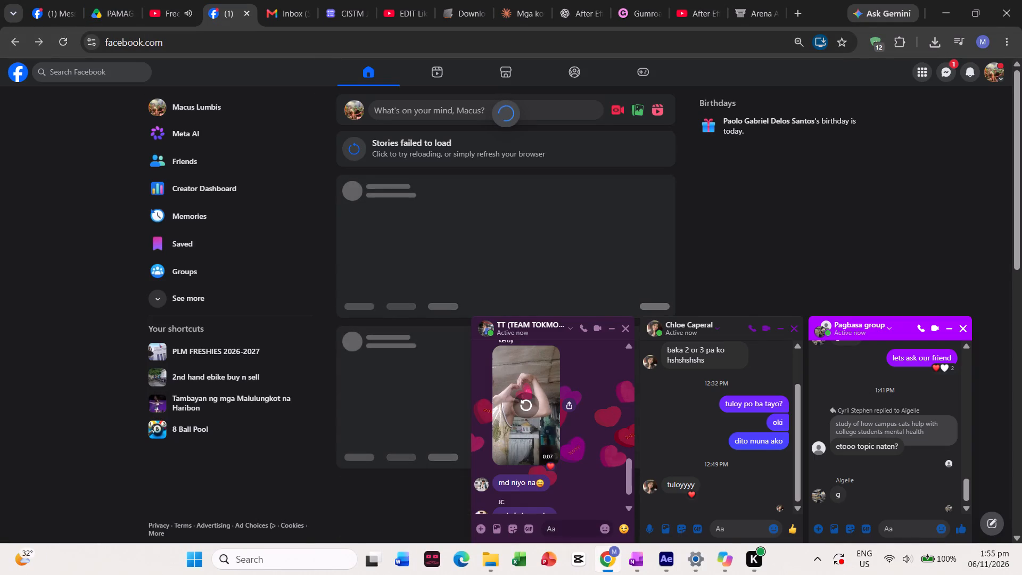
{"action": "left_click", "coordinate": [196, 0]}
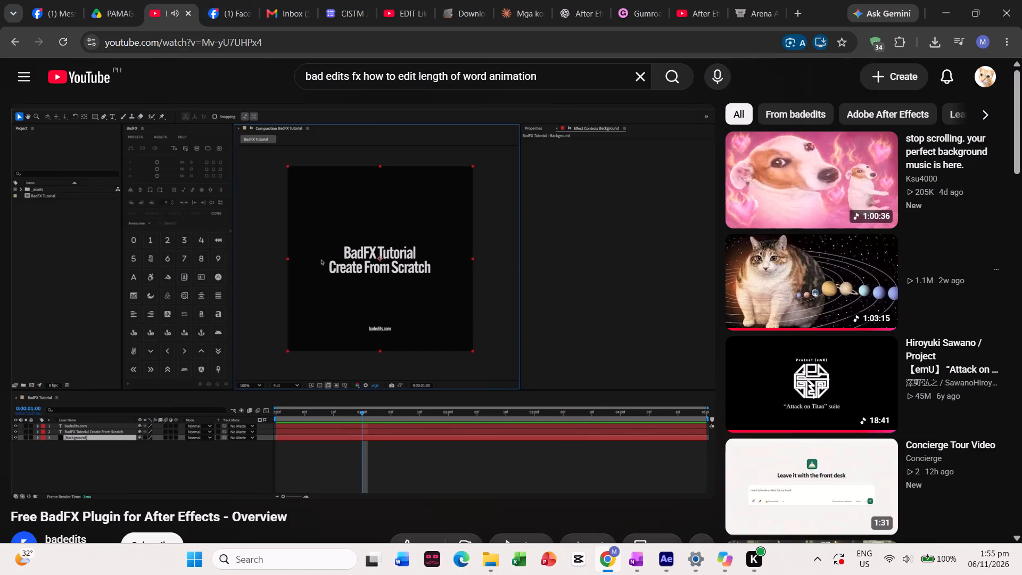
{"action": "left_click", "coordinate": [342, 151]}
{"action": "left_click", "coordinate": [215, 0]}
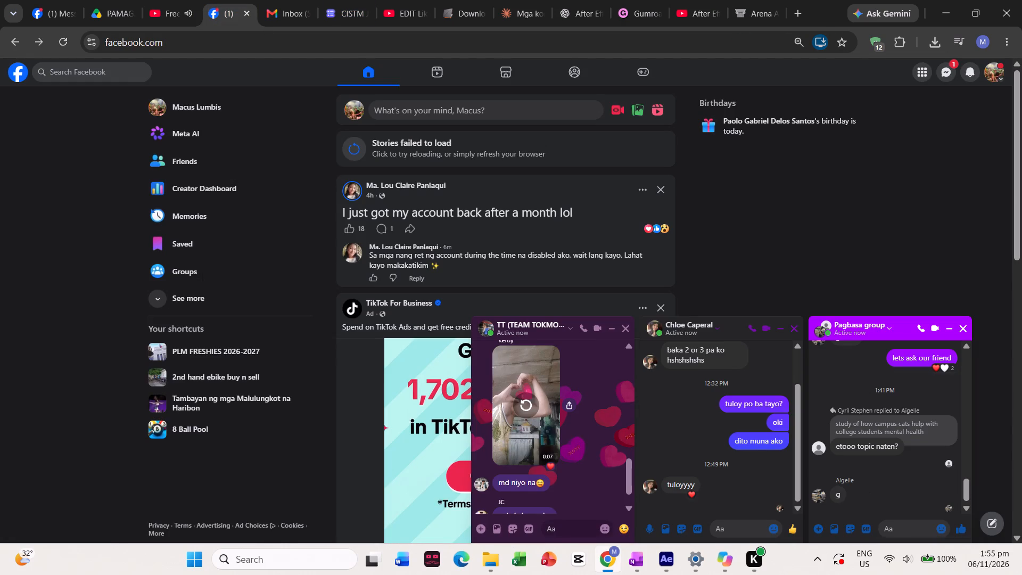
{"action": "left_click", "coordinate": [917, 527]}
{"action": "left_click", "coordinate": [895, 528]}
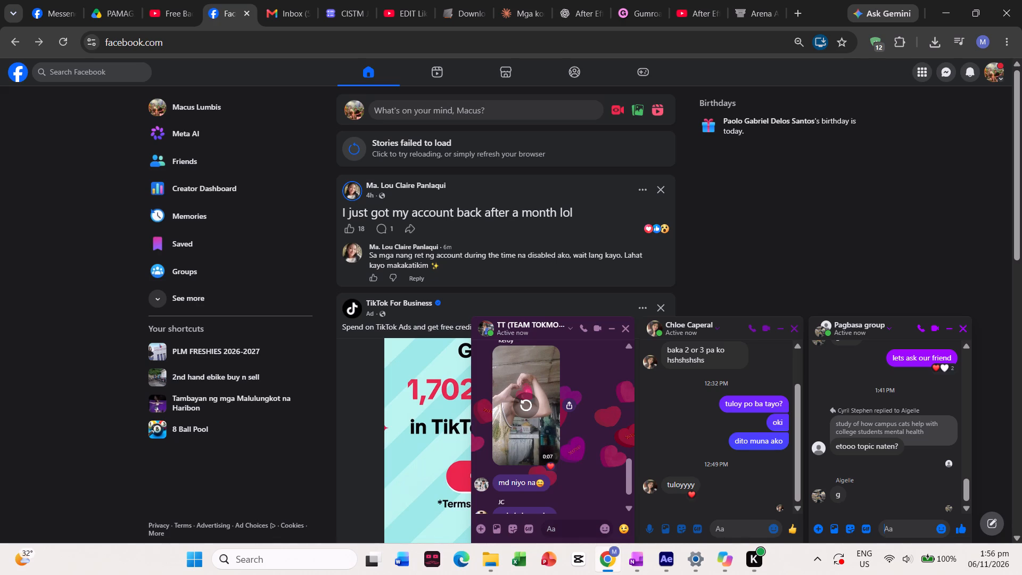
Briefly play and pause the After Effects Liquid Gradients tutorial and the EDIT Like Internet Anarchist tutorial.
{"action": "left_click", "coordinate": [698, 0]}
{"action": "left_click", "coordinate": [556, 213]}
{"action": "left_click", "coordinate": [503, 233]}
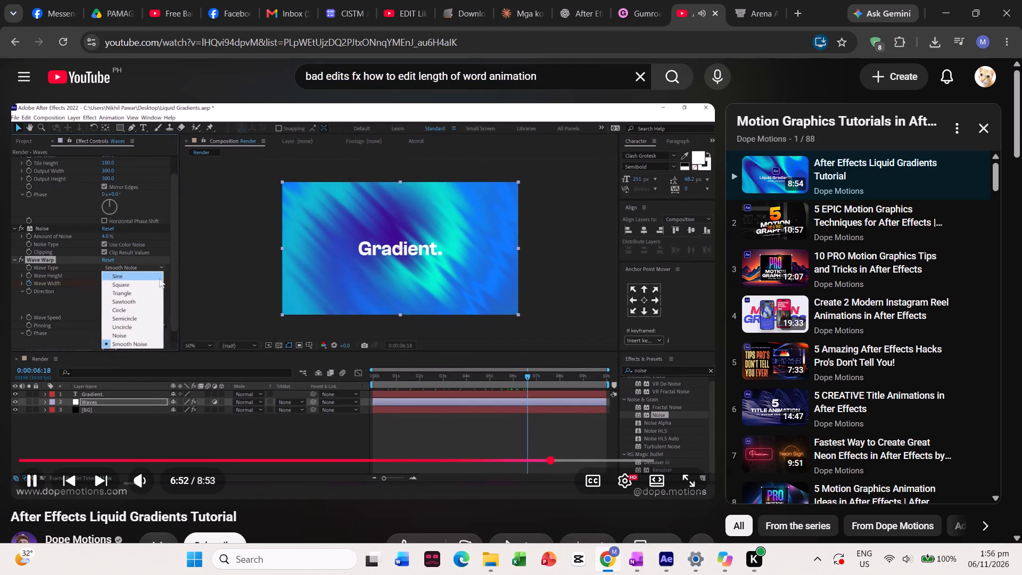
{"action": "left_click", "coordinate": [382, 0]}
{"action": "left_click", "coordinate": [372, 247]}
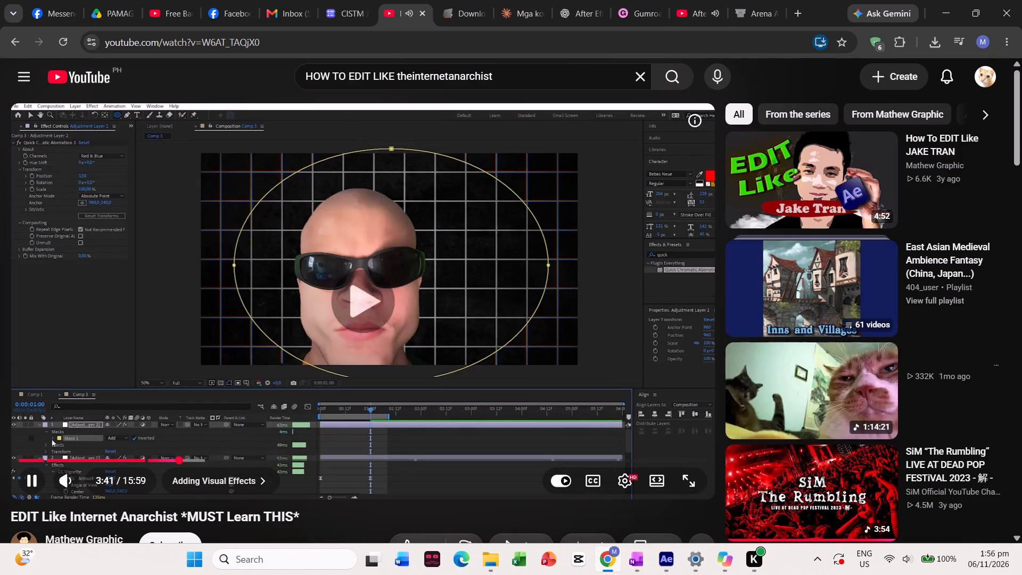
{"action": "left_click", "coordinate": [337, 258]}
Resume the Free BadFX Plugin overview video and skip ahead to about 1:37.
{"action": "left_click", "coordinate": [188, 4]}
{"action": "left_click", "coordinate": [337, 256]}
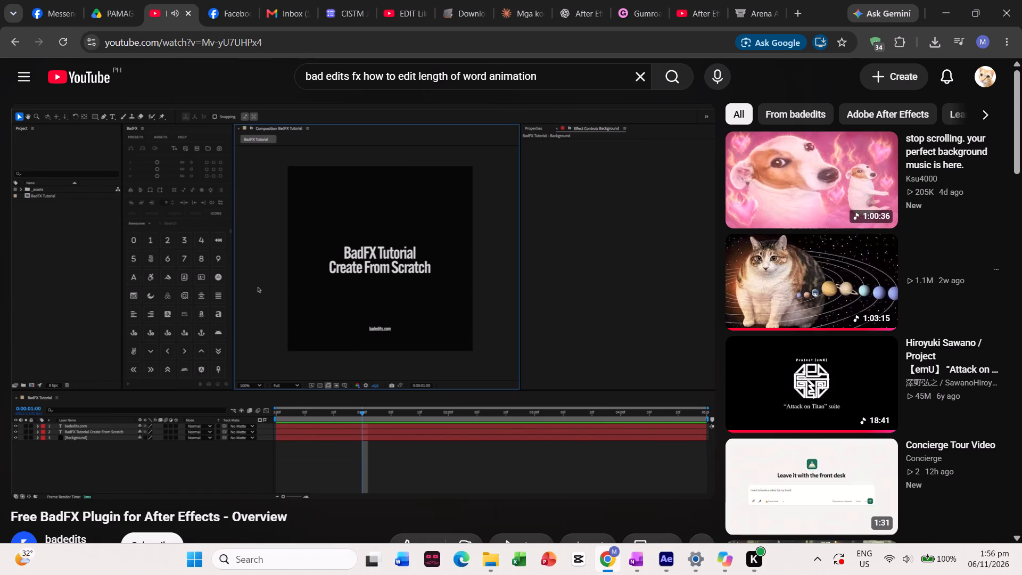
{"action": "key", "text": "Right"}
{"action": "key", "text": "Right"}
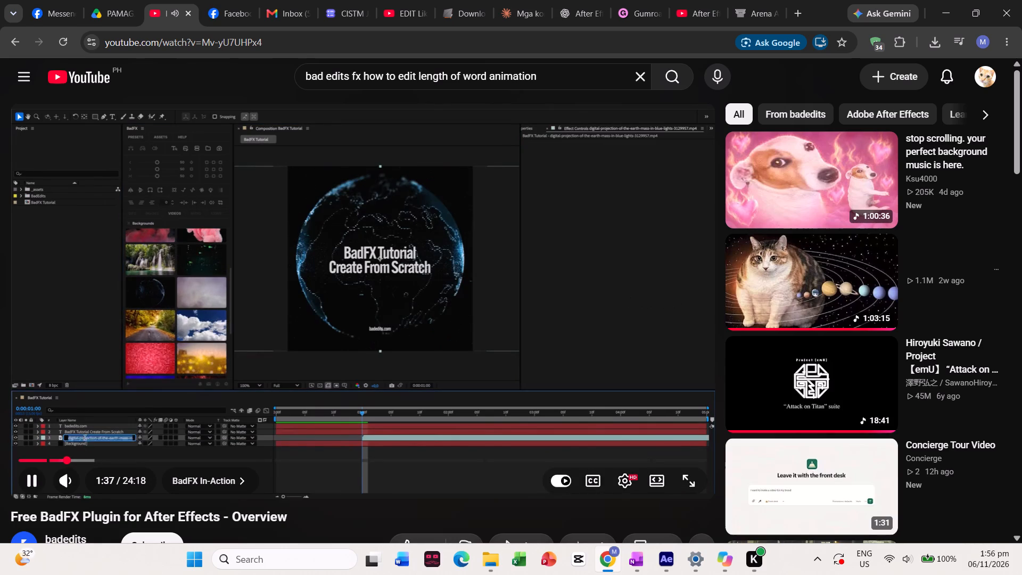
Skip ahead through the BadFX In-Action chapter, past the background, overlay and GIF asset demonstrations, to reach the text animation section.
{"action": "key", "text": "Left"}
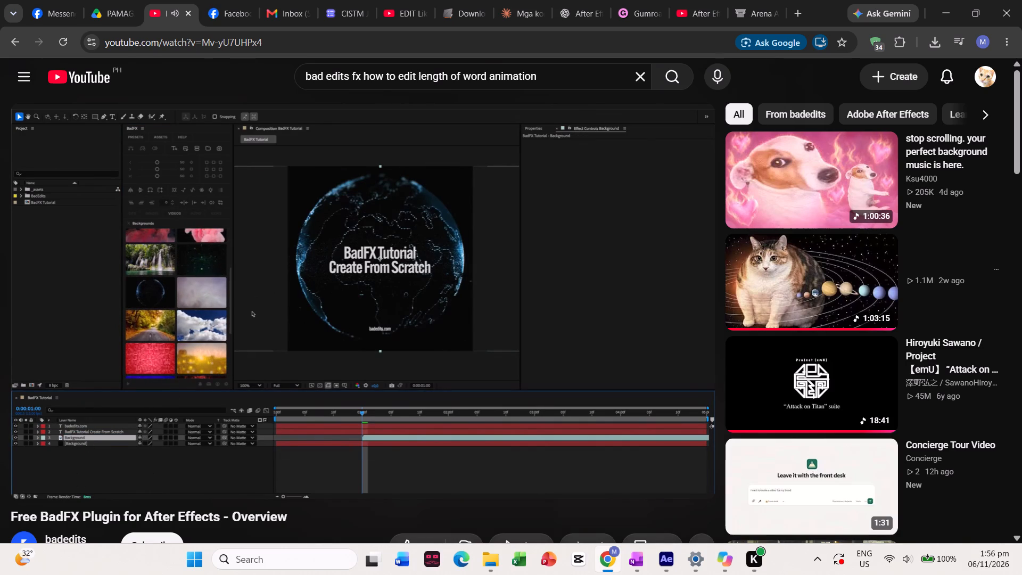
{"action": "key", "text": "Right"}
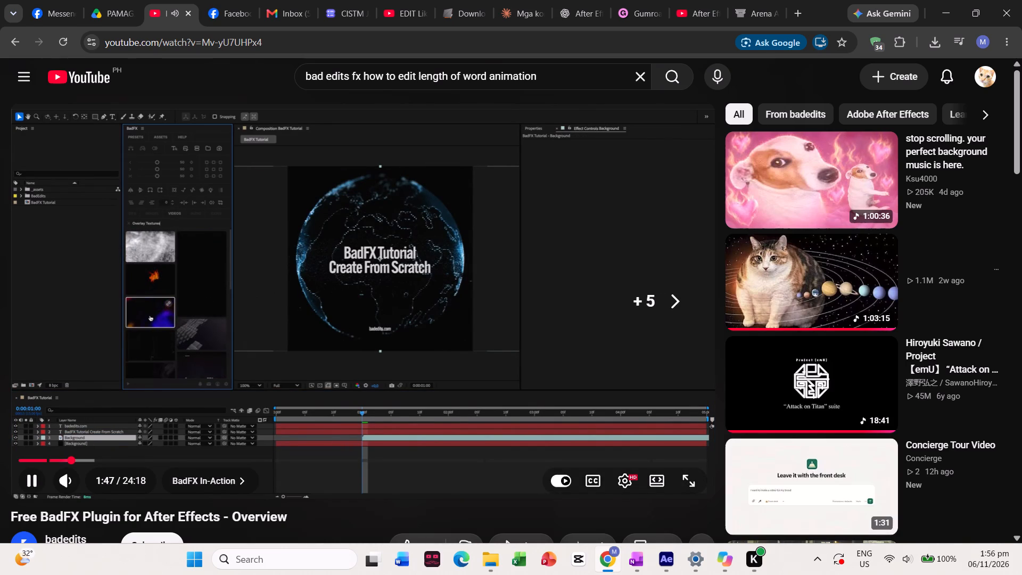
{"action": "key", "text": "Right"}
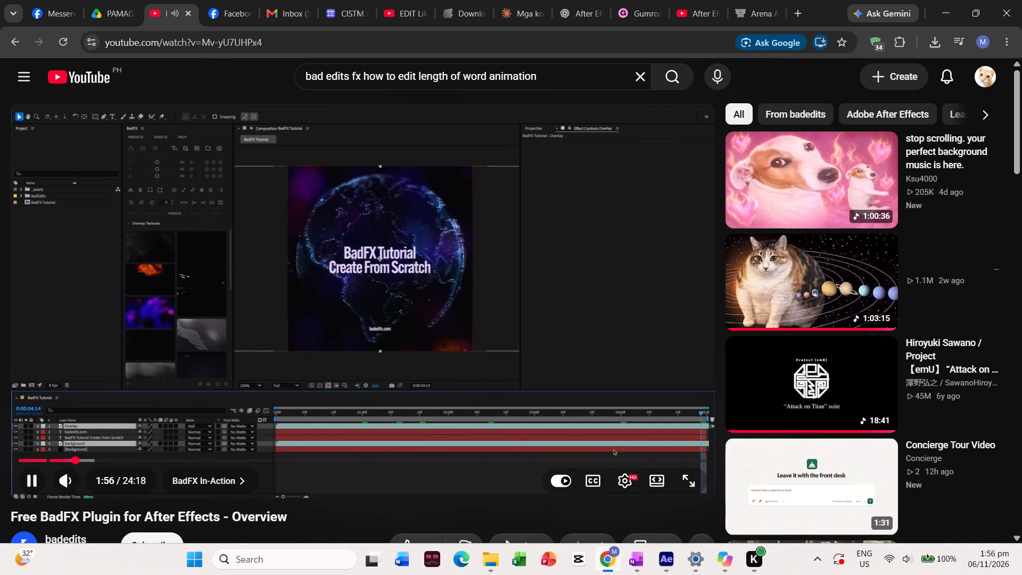
{"action": "key", "text": "Right"}
{"action": "key", "text": "Right"}
{"action": "key", "text": "Right"}
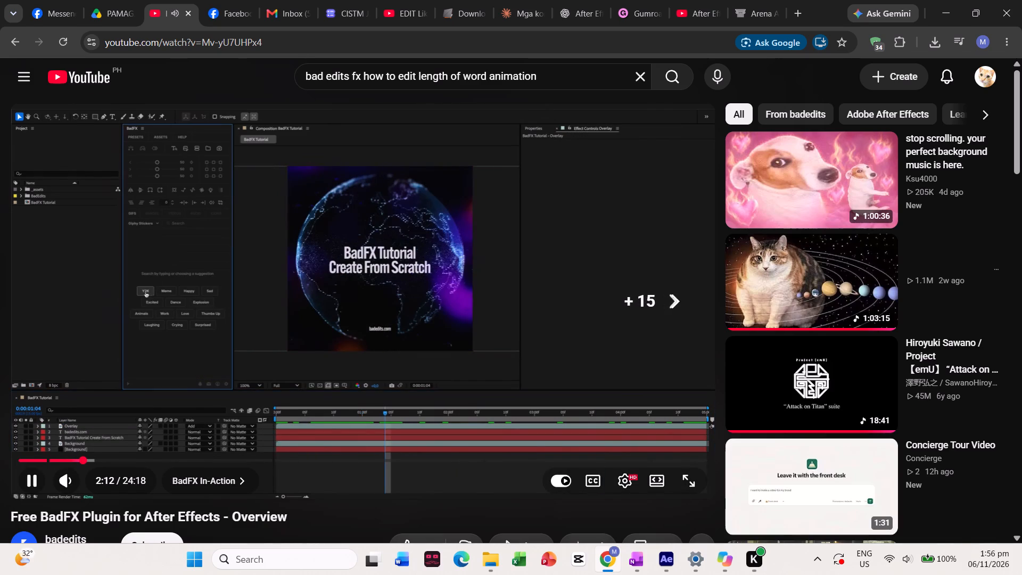
{"action": "key", "text": "Right"}
{"action": "key", "text": "Right"}
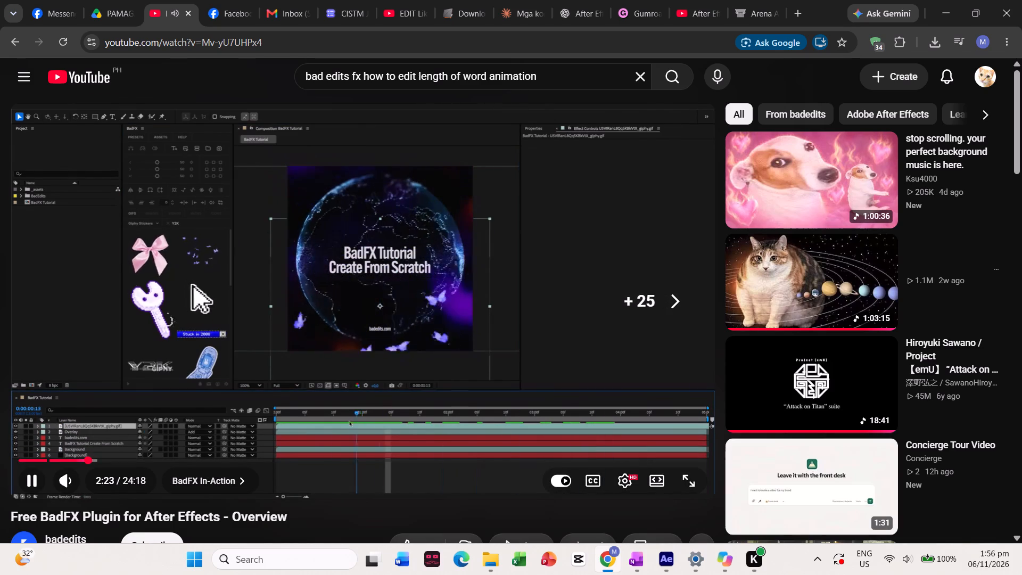
{"action": "key", "text": "Right"}
{"action": "key", "text": "Right"}
{"action": "key", "text": "Right"}
{"action": "key", "text": "Right"}
{"action": "key", "text": "Right"}
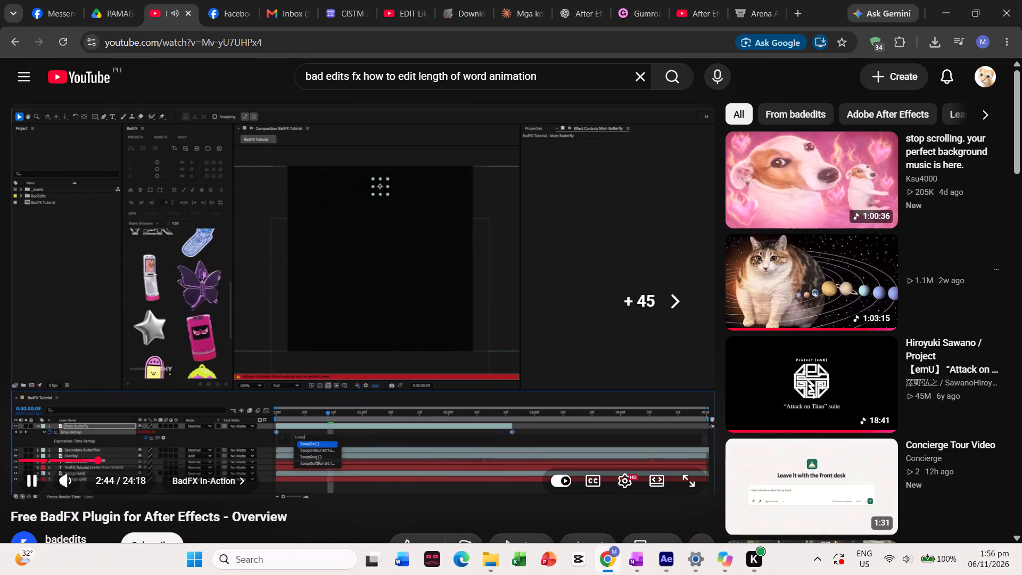
{"action": "key", "text": "Right"}
{"action": "key", "text": "Right"}
{"action": "key", "text": "Right"}
{"action": "key", "text": "Right"}
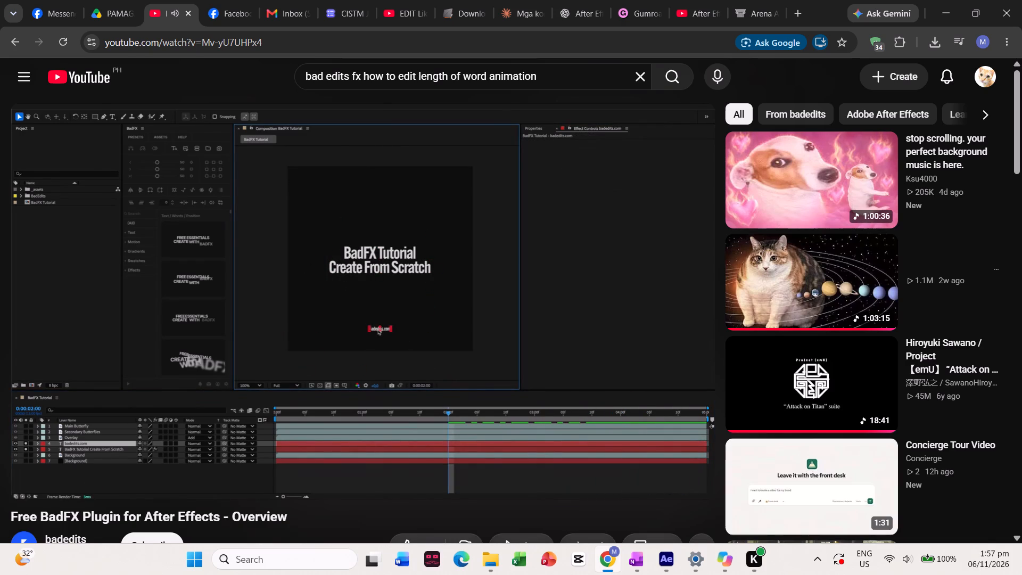
Skip past the text presets into the gradient presets section and pause the tutorial at 3:55.
{"action": "key", "text": "Right"}
{"action": "key", "text": "Right"}
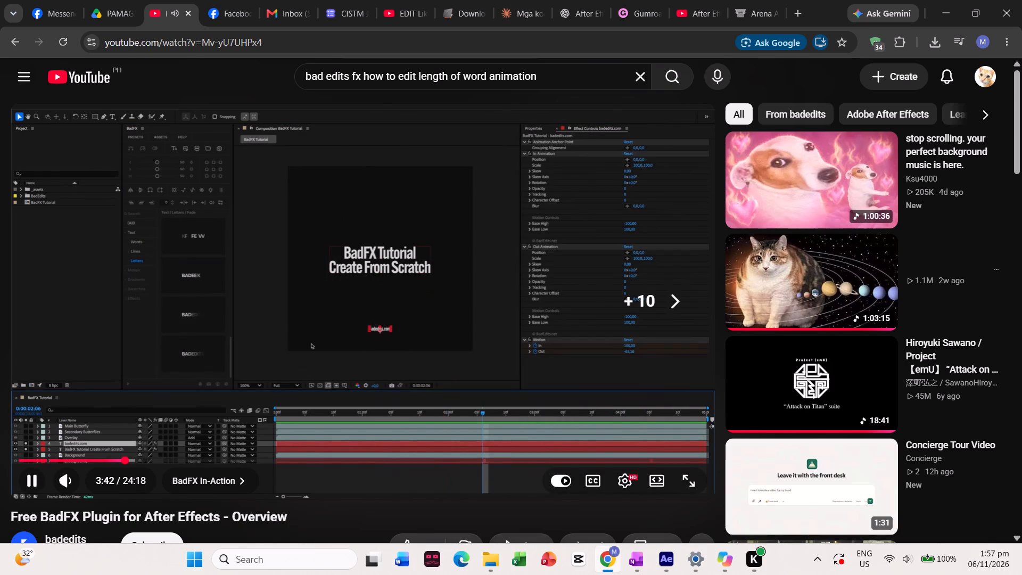
{"action": "key", "text": "Right"}
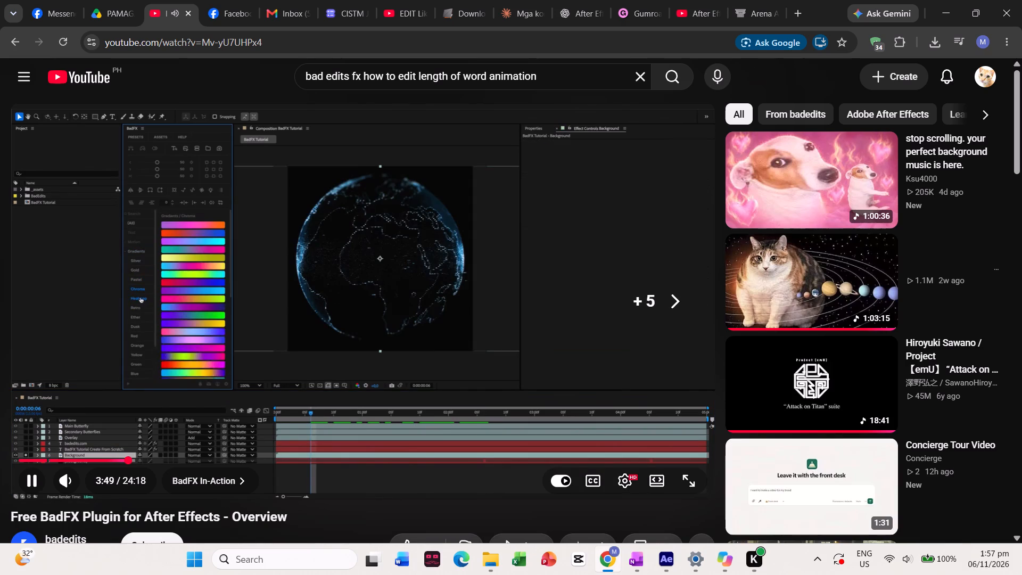
{"action": "key", "text": "Right"}
{"action": "key", "text": "space"}
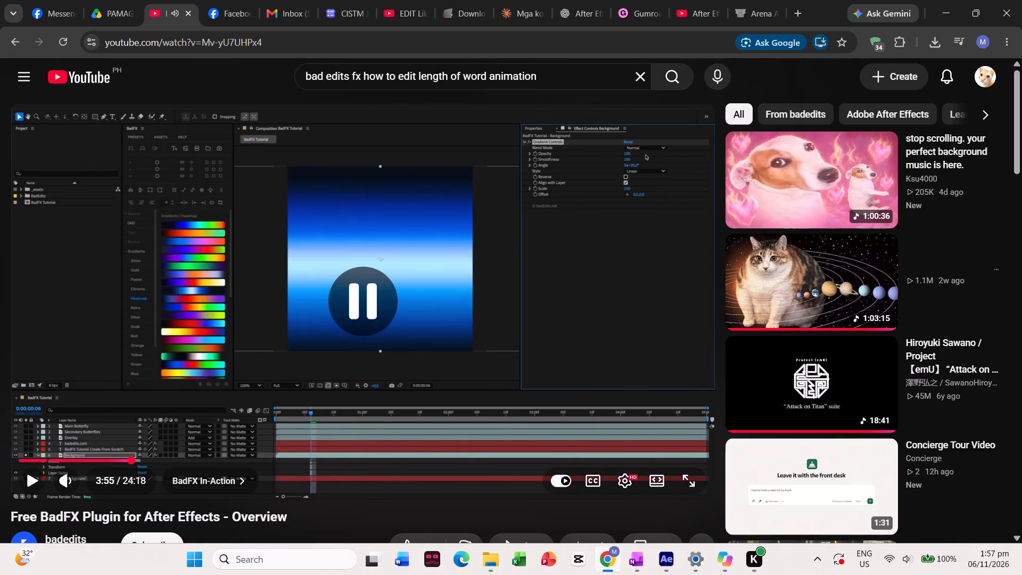
Switch to After Effects, scrub the Fluid composition between about 4:13 and 5:02, and undo the last two actions.
{"action": "left_click", "coordinate": [663, 565]}
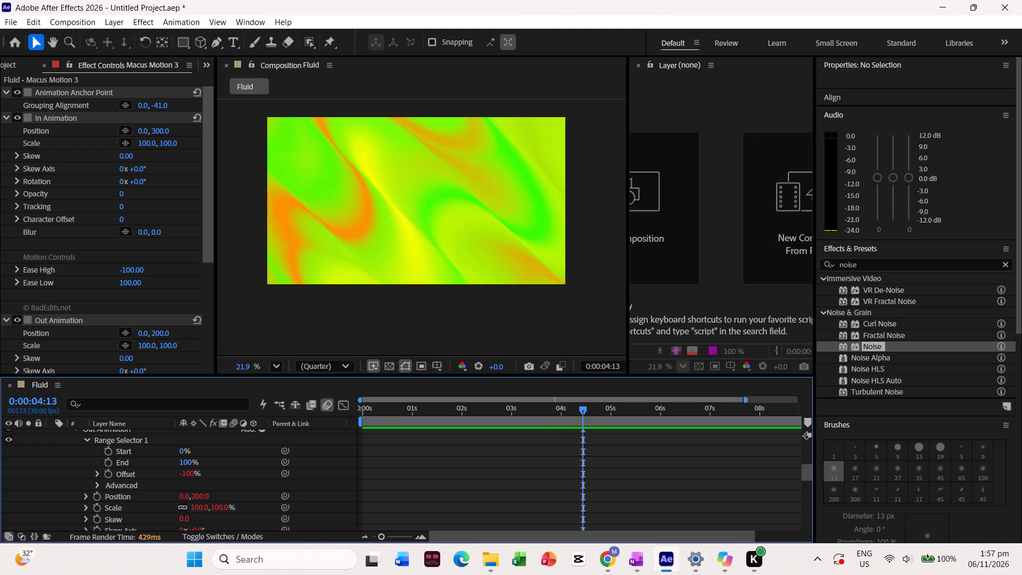
{"action": "left_click_drag", "start_coordinate": [579, 414], "coordinate": [611, 423]}
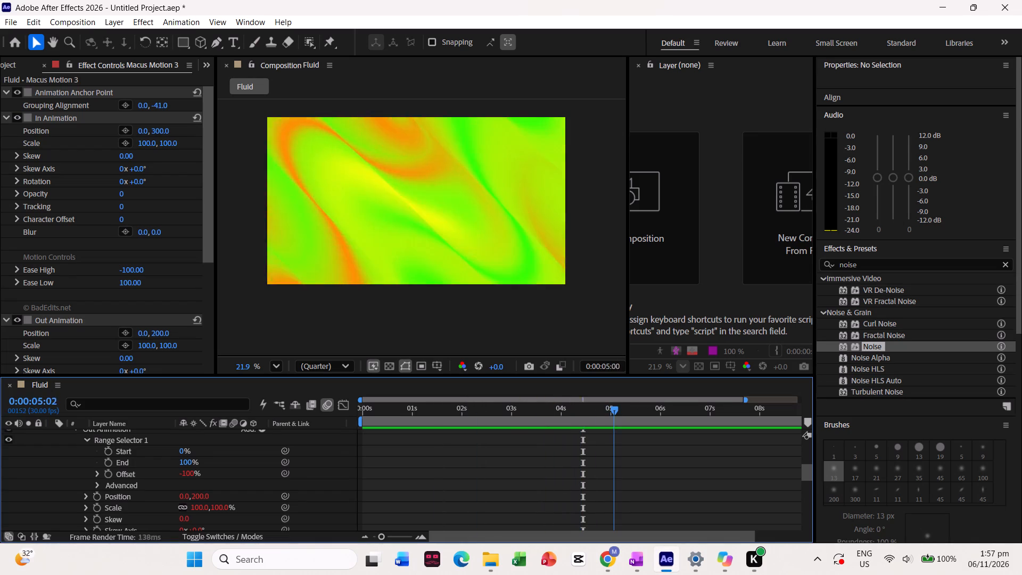
{"action": "left_click_drag", "start_coordinate": [611, 423], "coordinate": [584, 427]}
{"action": "key", "text": "ctrl+z"}
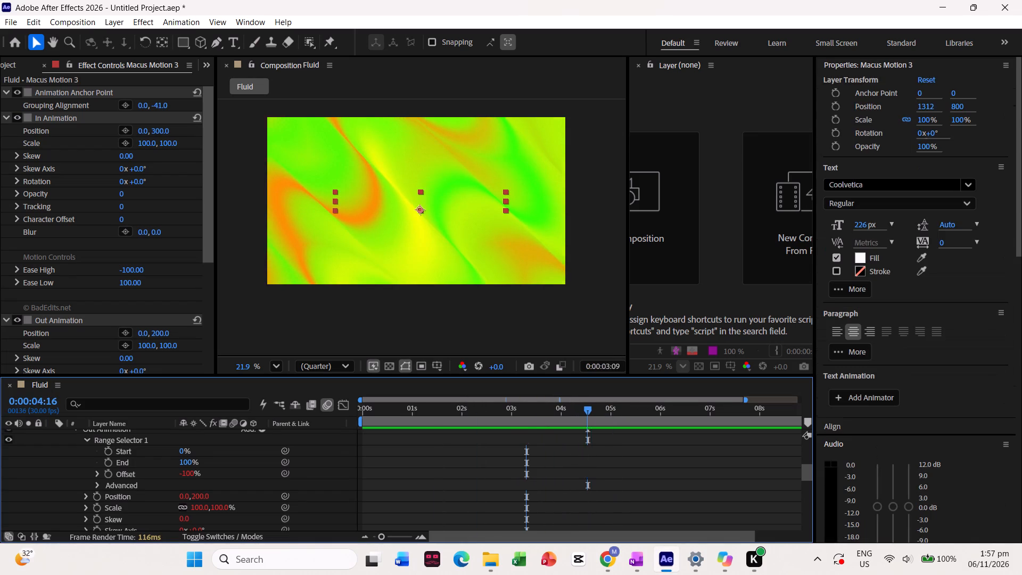
{"action": "key", "text": "ctrl+z"}
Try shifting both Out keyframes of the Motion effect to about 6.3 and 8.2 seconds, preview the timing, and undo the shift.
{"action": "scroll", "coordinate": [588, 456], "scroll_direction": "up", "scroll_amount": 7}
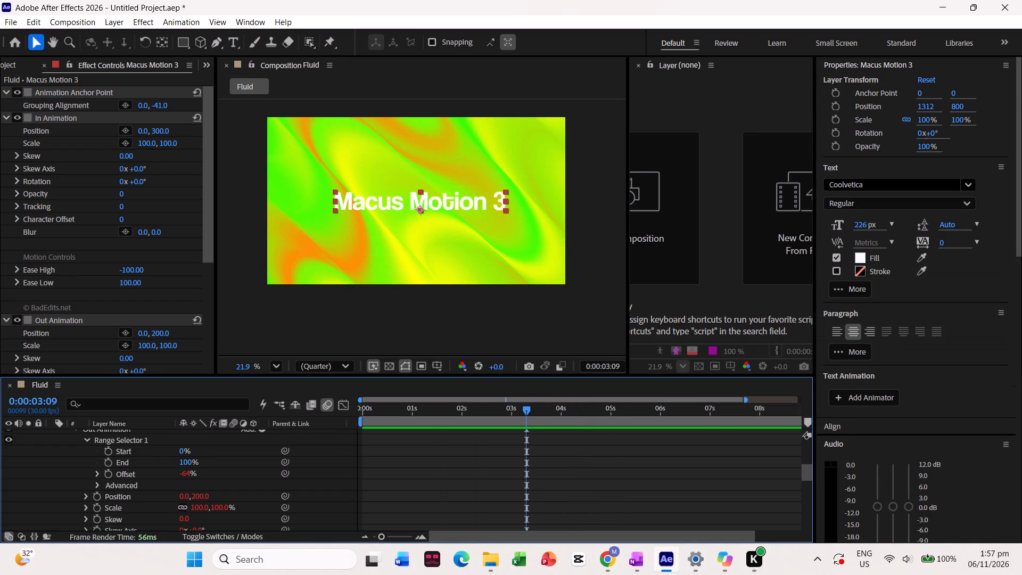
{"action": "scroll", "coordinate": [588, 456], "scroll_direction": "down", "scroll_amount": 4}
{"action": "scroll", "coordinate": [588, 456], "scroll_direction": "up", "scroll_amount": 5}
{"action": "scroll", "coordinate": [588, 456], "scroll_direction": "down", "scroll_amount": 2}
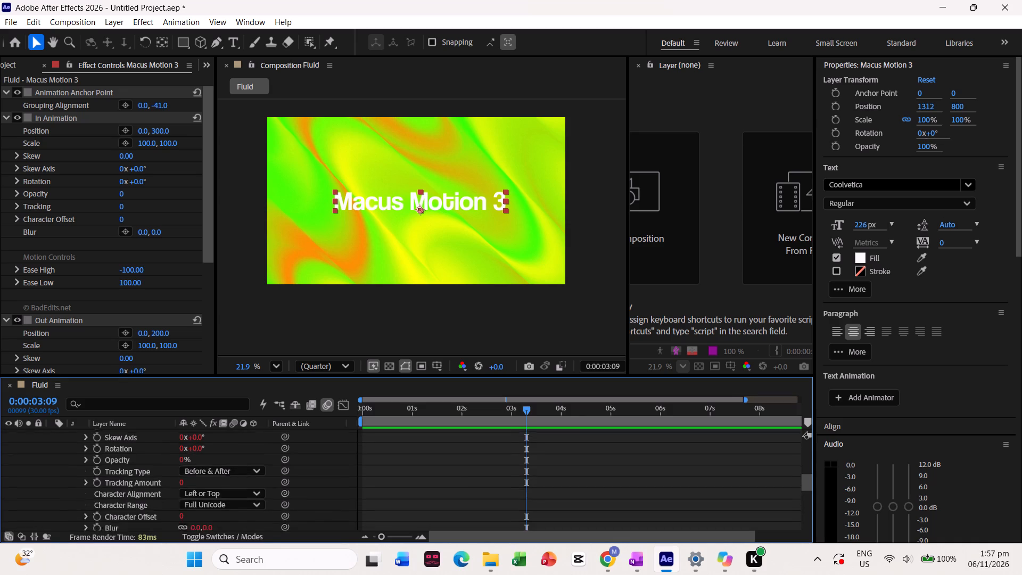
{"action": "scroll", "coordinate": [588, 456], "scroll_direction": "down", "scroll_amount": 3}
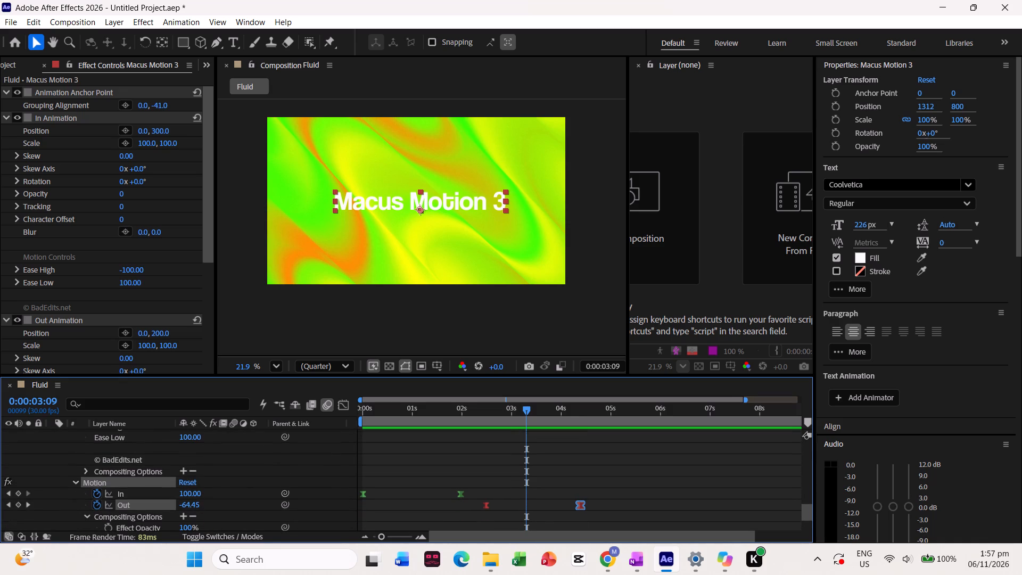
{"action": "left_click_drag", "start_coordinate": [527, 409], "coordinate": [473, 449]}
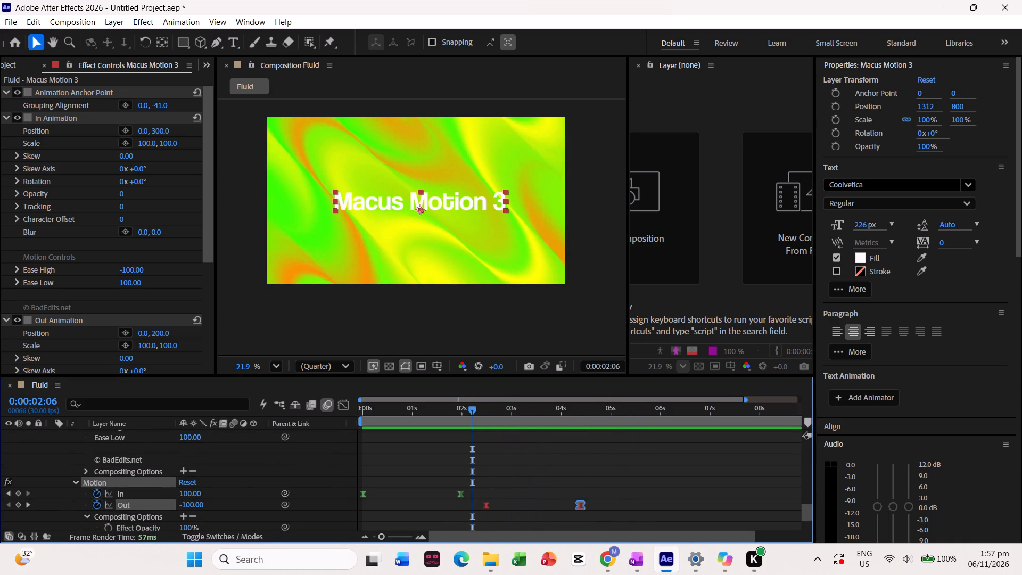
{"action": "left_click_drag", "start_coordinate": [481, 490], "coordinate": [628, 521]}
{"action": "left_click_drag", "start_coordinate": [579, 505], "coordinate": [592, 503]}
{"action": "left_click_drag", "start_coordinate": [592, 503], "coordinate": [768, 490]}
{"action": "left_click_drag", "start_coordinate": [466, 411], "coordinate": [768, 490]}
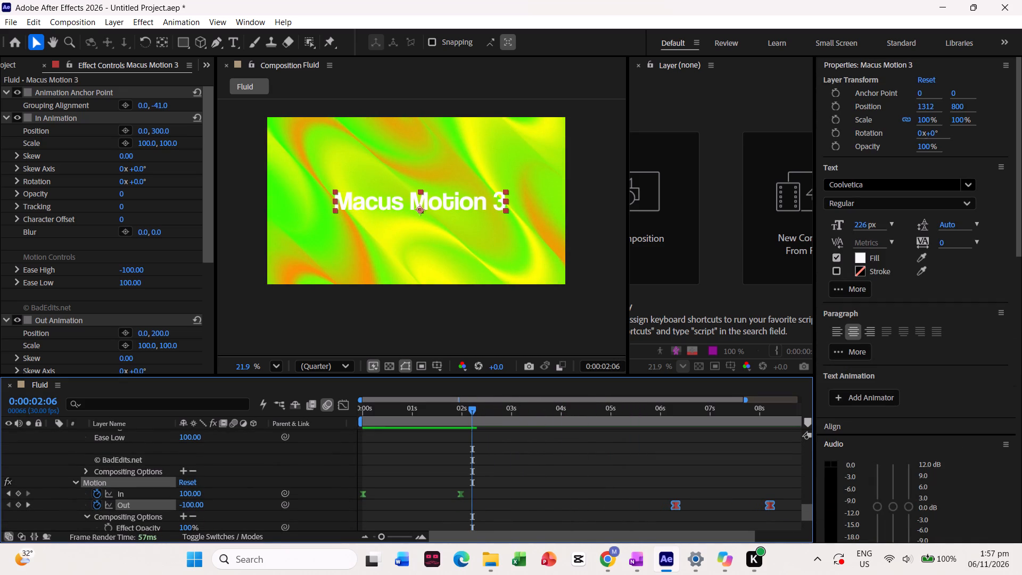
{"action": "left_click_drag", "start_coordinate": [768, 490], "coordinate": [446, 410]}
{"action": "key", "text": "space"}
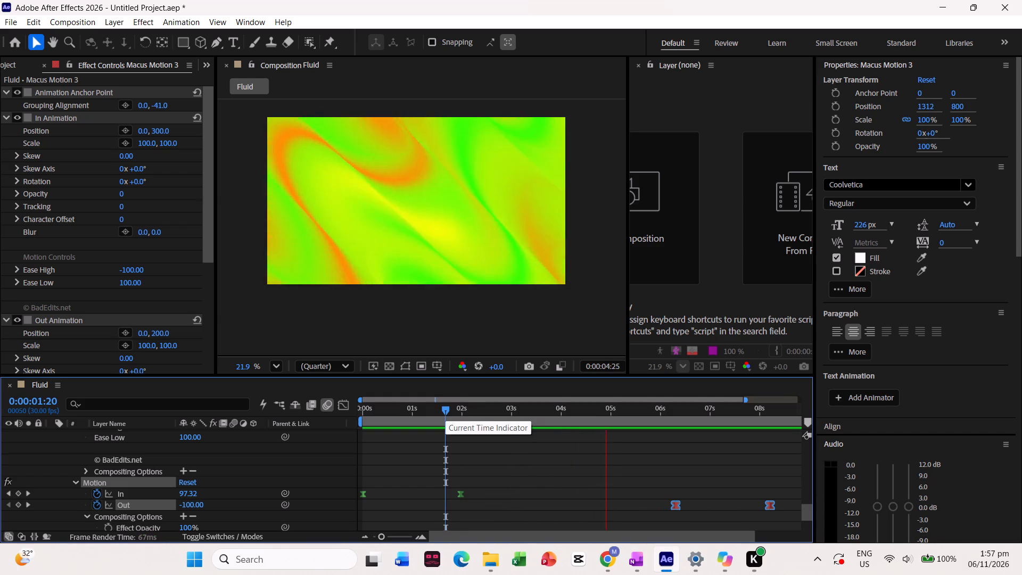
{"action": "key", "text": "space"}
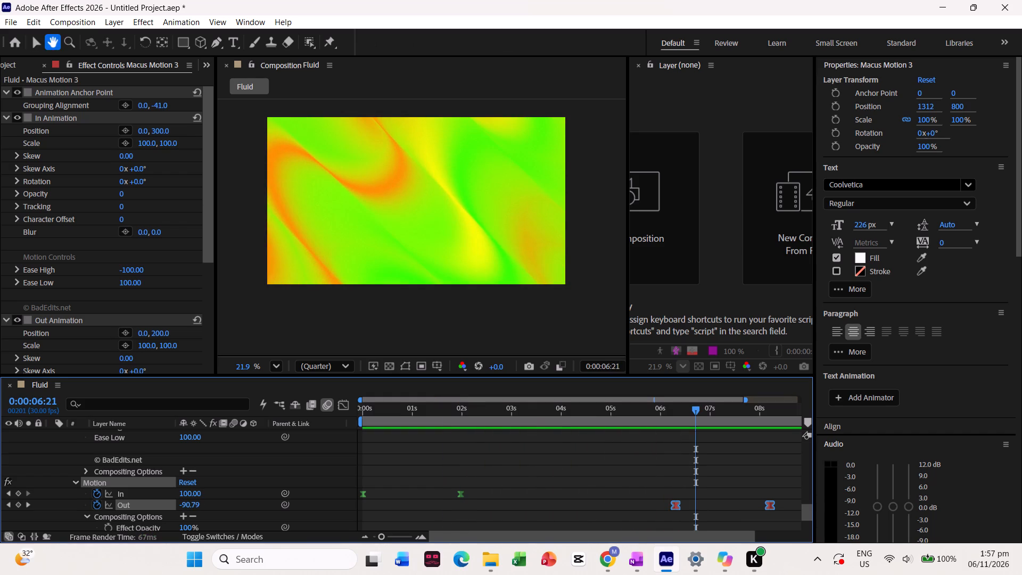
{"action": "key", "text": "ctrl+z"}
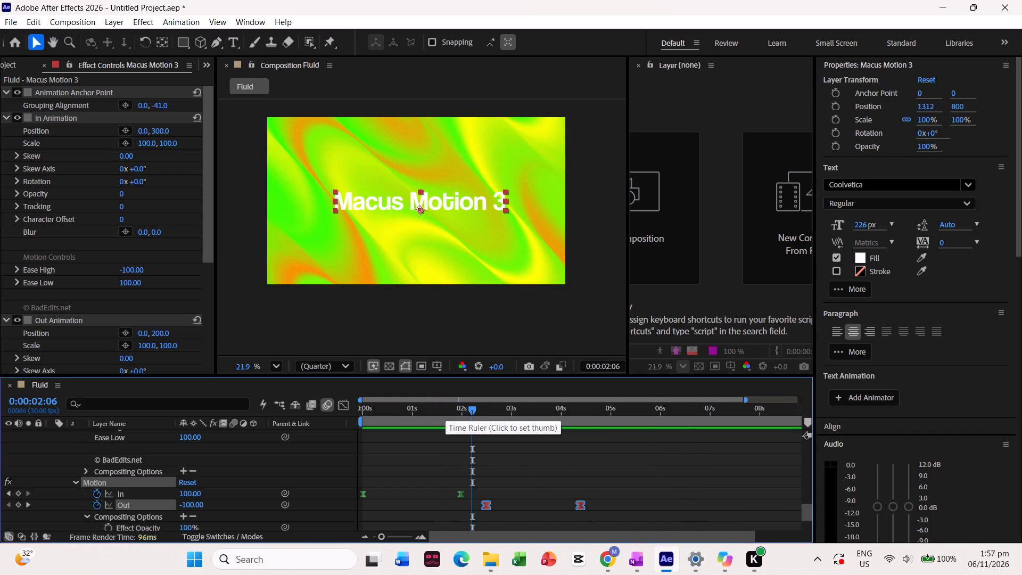
Collapse the Motion effect's properties in the Macus Motion 3 text layer.
{"action": "scroll", "coordinate": [253, 428], "scroll_direction": "down", "scroll_amount": 1}
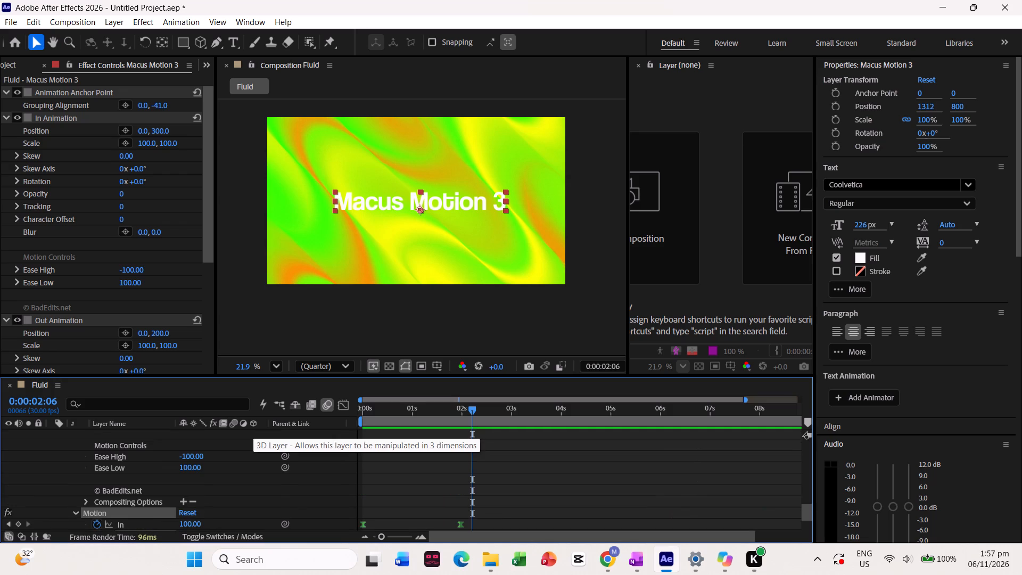
{"action": "scroll", "coordinate": [253, 428], "scroll_direction": "down", "scroll_amount": 1}
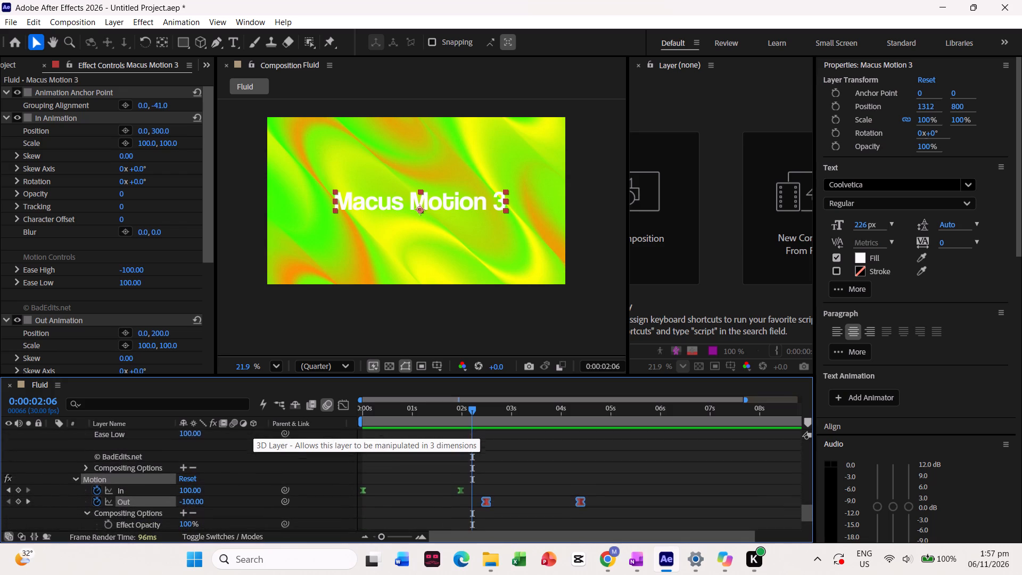
{"action": "scroll", "coordinate": [253, 428], "scroll_direction": "down", "scroll_amount": 1}
{"action": "left_click", "coordinate": [76, 455]}
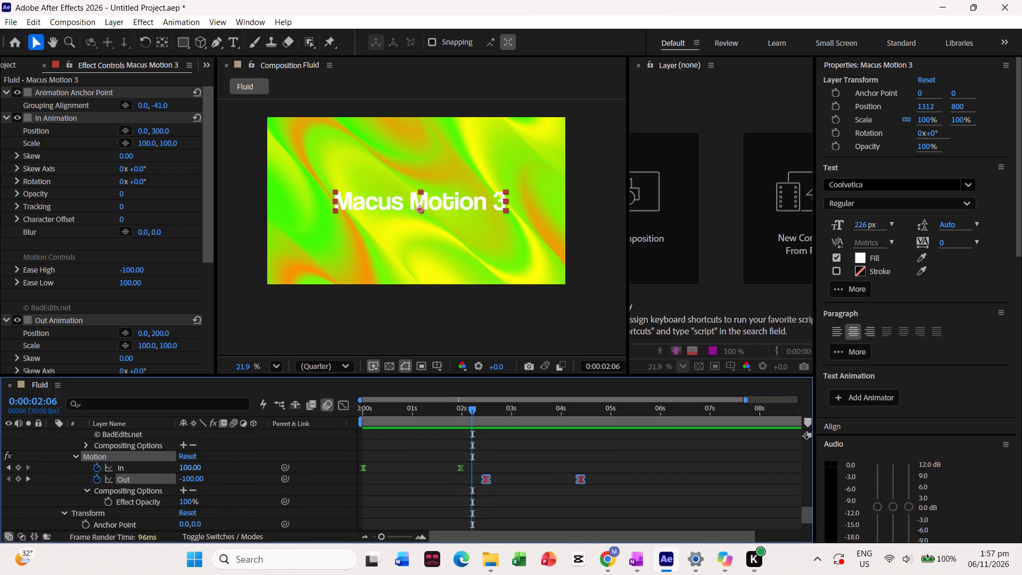
Examine the Out Animation effect and its neighbouring properties in the Macus Motion 3 layer for timing controls.
{"action": "scroll", "coordinate": [98, 454], "scroll_direction": "up", "scroll_amount": 3}
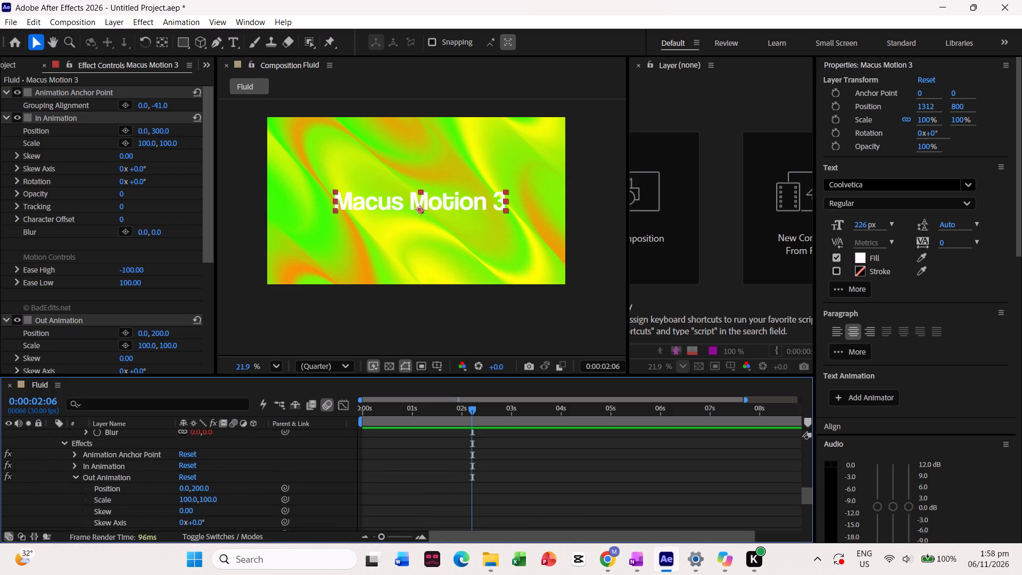
{"action": "scroll", "coordinate": [98, 486], "scroll_direction": "down", "scroll_amount": 1}
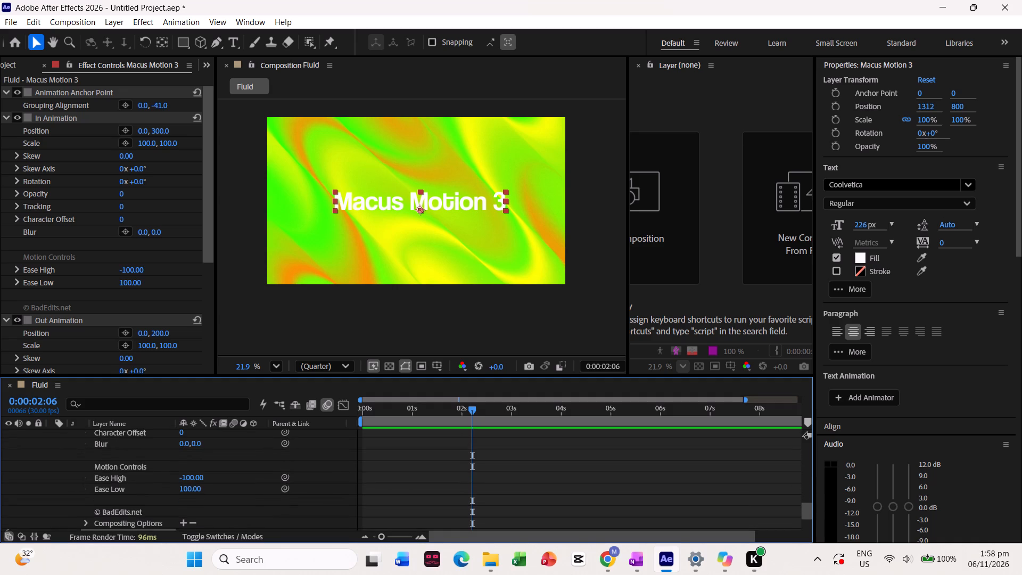
{"action": "scroll", "coordinate": [98, 486], "scroll_direction": "down", "scroll_amount": 1}
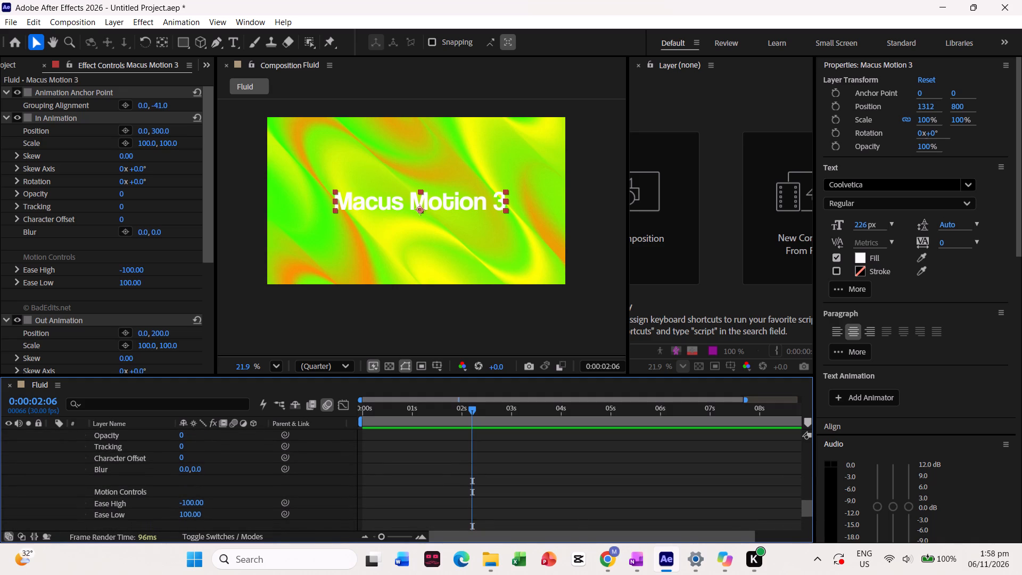
{"action": "scroll", "coordinate": [175, 507], "scroll_direction": "up", "scroll_amount": 1}
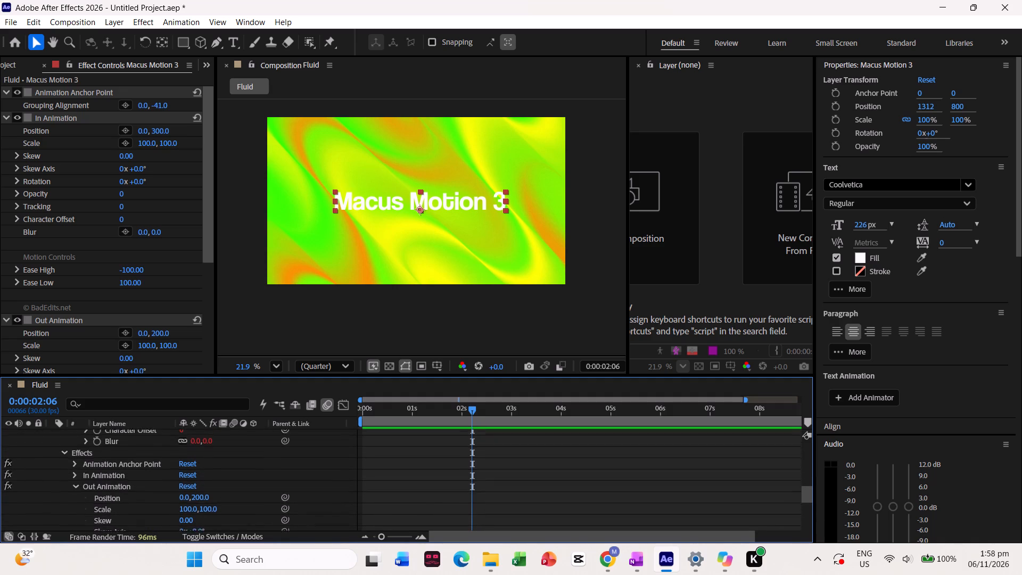
{"action": "scroll", "coordinate": [175, 507], "scroll_direction": "up", "scroll_amount": 1}
{"action": "left_click", "coordinate": [109, 458]}
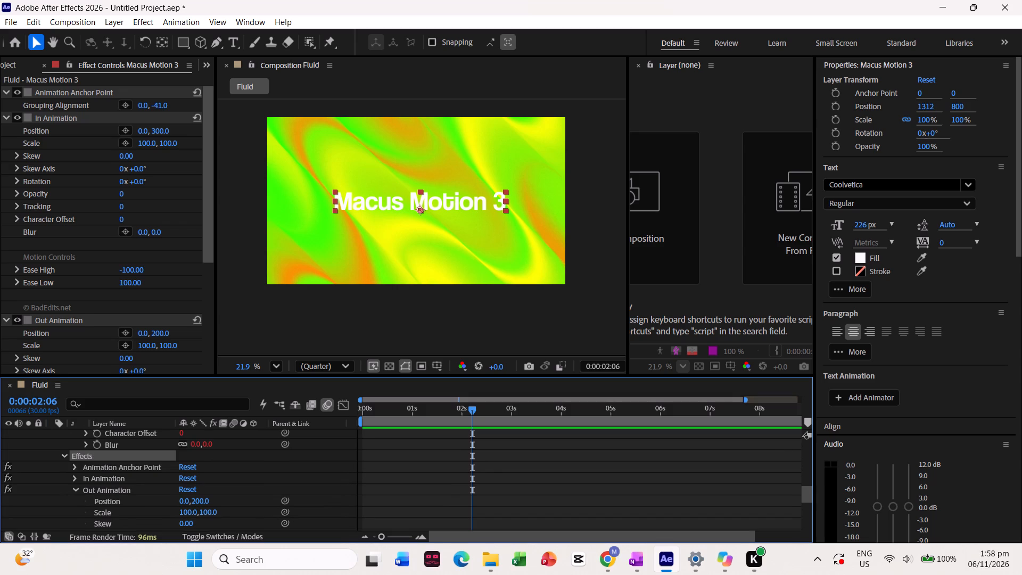
{"action": "left_click", "coordinate": [114, 488]}
{"action": "left_click", "coordinate": [114, 488]}
{"action": "double_click", "coordinate": [114, 488]}
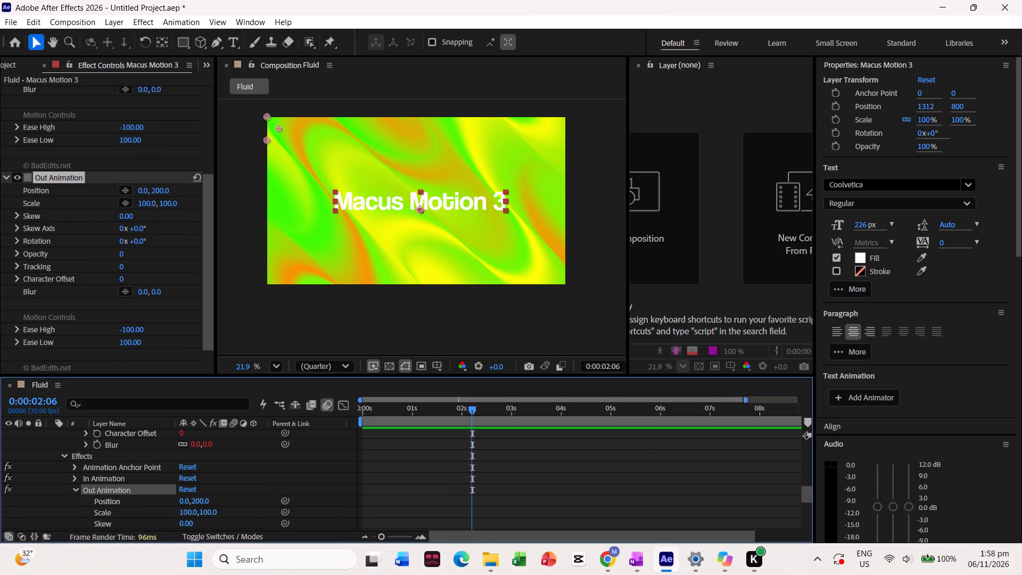
{"action": "scroll", "coordinate": [193, 506], "scroll_direction": "up", "scroll_amount": 1}
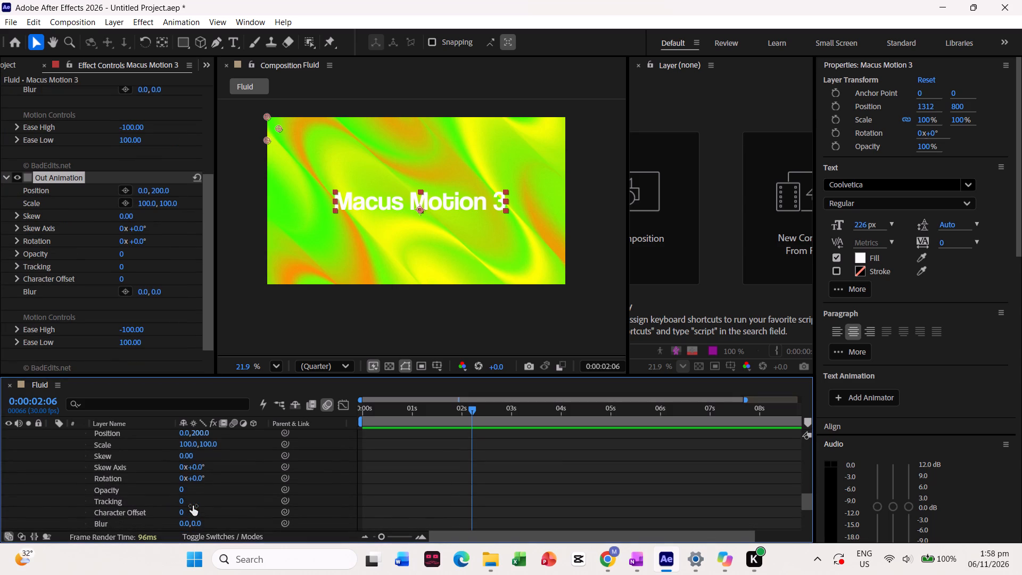
{"action": "scroll", "coordinate": [193, 506], "scroll_direction": "up", "scroll_amount": 1}
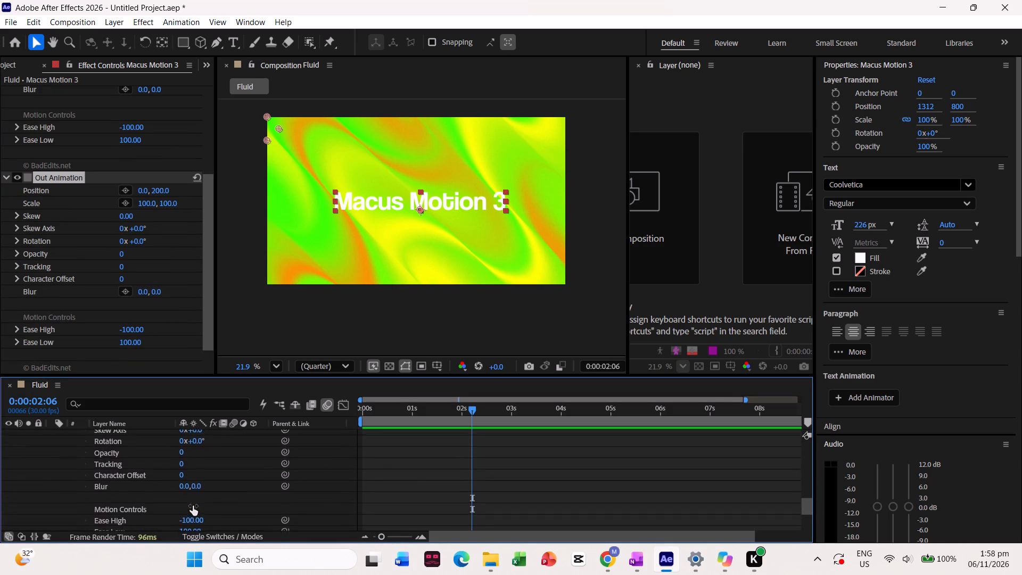
{"action": "scroll", "coordinate": [193, 506], "scroll_direction": "up", "scroll_amount": 3}
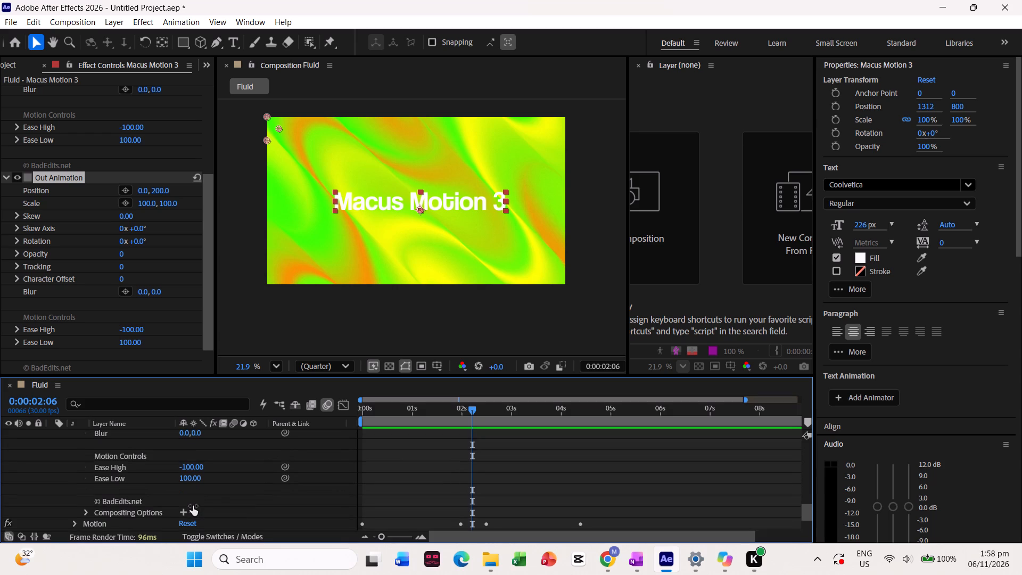
{"action": "scroll", "coordinate": [193, 506], "scroll_direction": "up", "scroll_amount": 1}
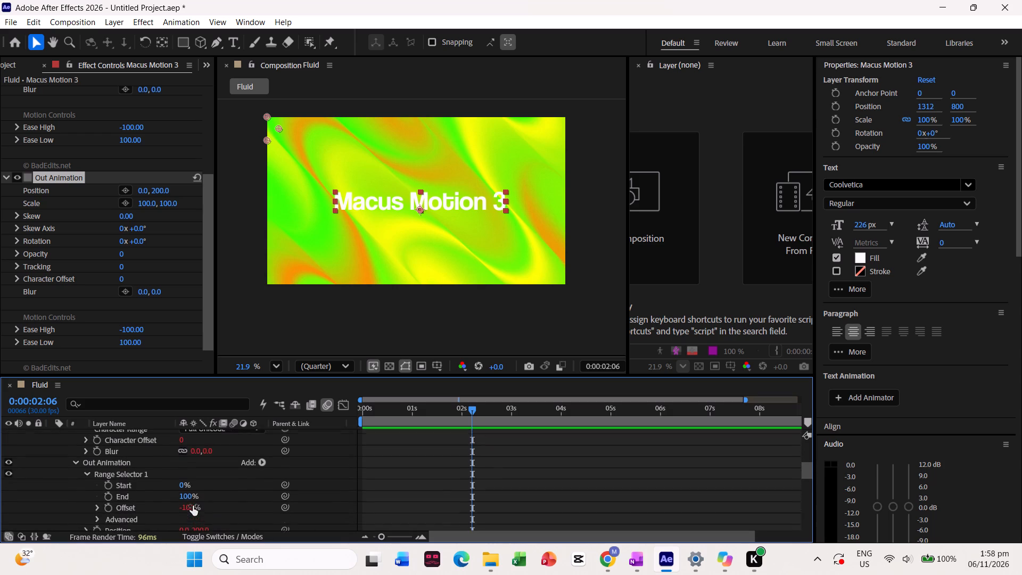
{"action": "scroll", "coordinate": [193, 506], "scroll_direction": "up", "scroll_amount": 1}
Enlarge the timeline area and collapse the In Animation text animator of the Macus Motion 3 layer.
{"action": "left_click_drag", "start_coordinate": [230, 374], "coordinate": [233, 322]}
{"action": "scroll", "coordinate": [202, 443], "scroll_direction": "up", "scroll_amount": 1}
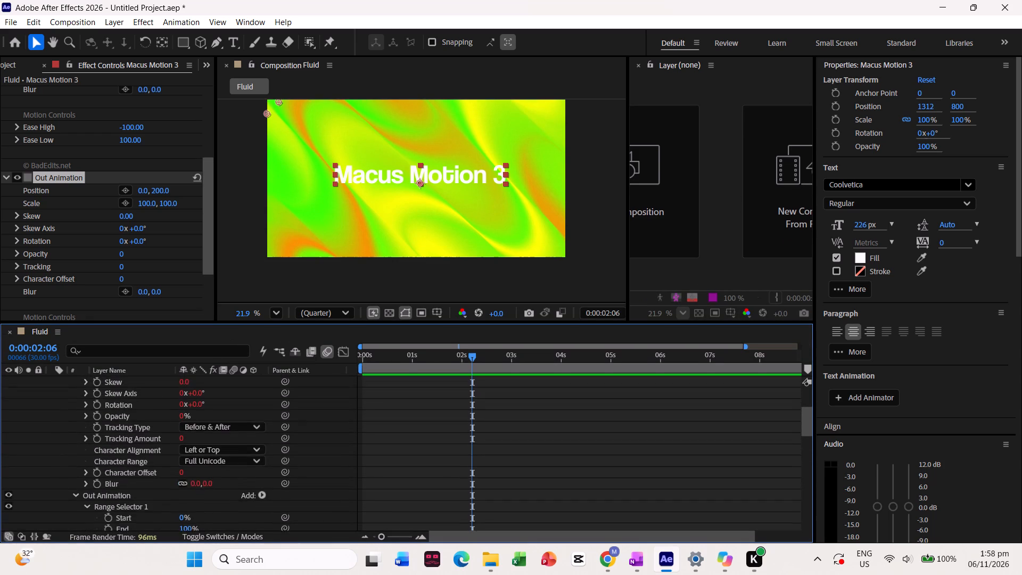
{"action": "scroll", "coordinate": [202, 443], "scroll_direction": "up", "scroll_amount": 1}
{"action": "left_click", "coordinate": [78, 405]}
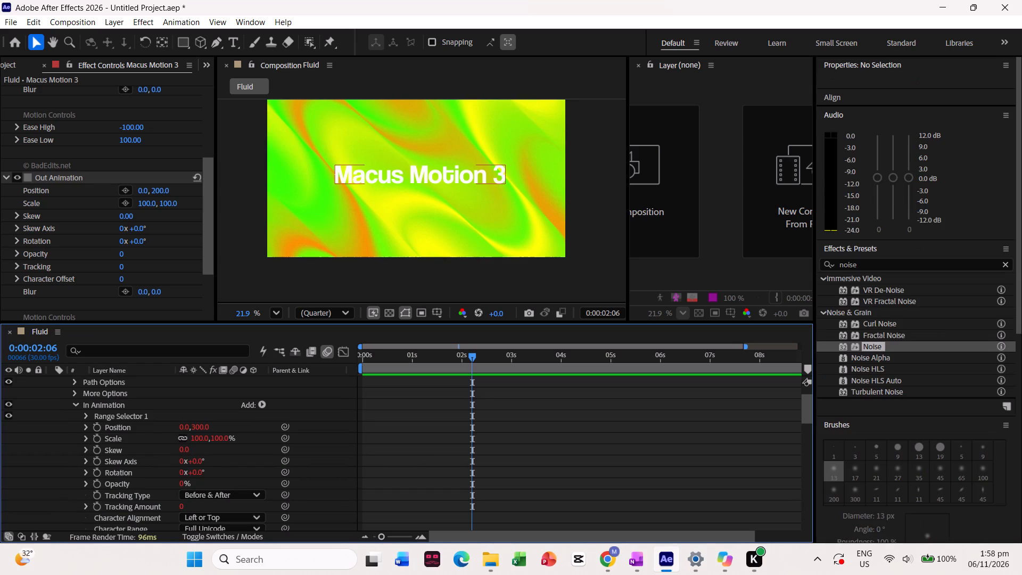
{"action": "left_click", "coordinate": [75, 405]}
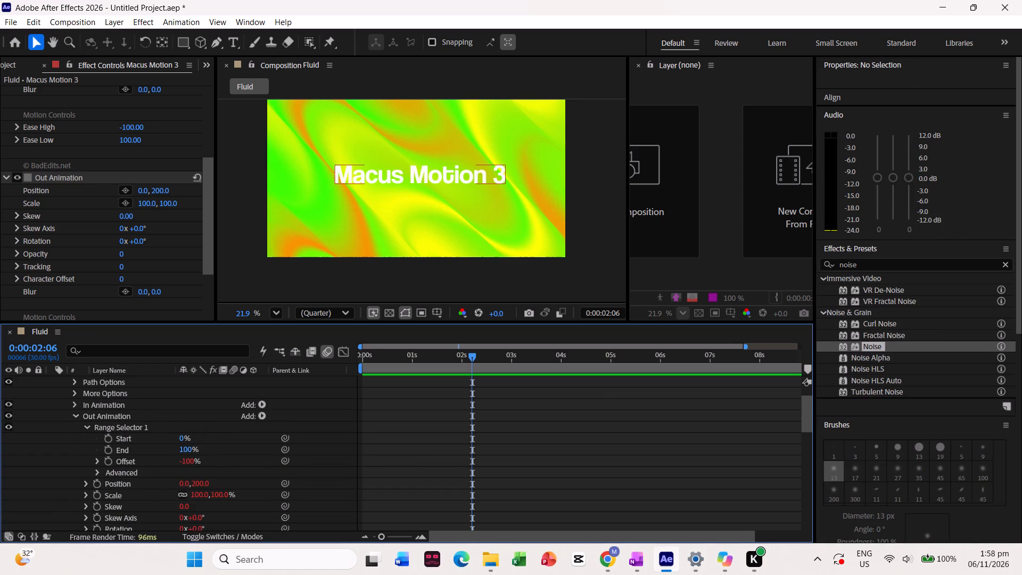
Examine the Out Animation animator's Range Selector 1, including Start, End, the Offset expression and the Advanced settings.
{"action": "left_click", "coordinate": [87, 428]}
{"action": "right_click", "coordinate": [87, 428]}
{"action": "left_click", "coordinate": [164, 450]}
{"action": "left_click", "coordinate": [158, 437]}
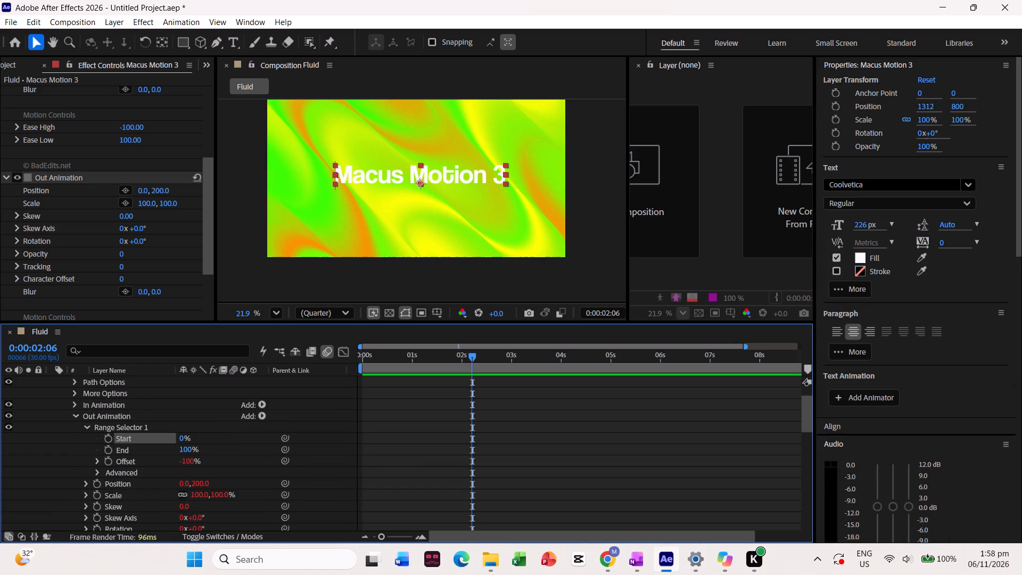
{"action": "left_click", "coordinate": [161, 449]}
{"action": "left_click", "coordinate": [96, 459]}
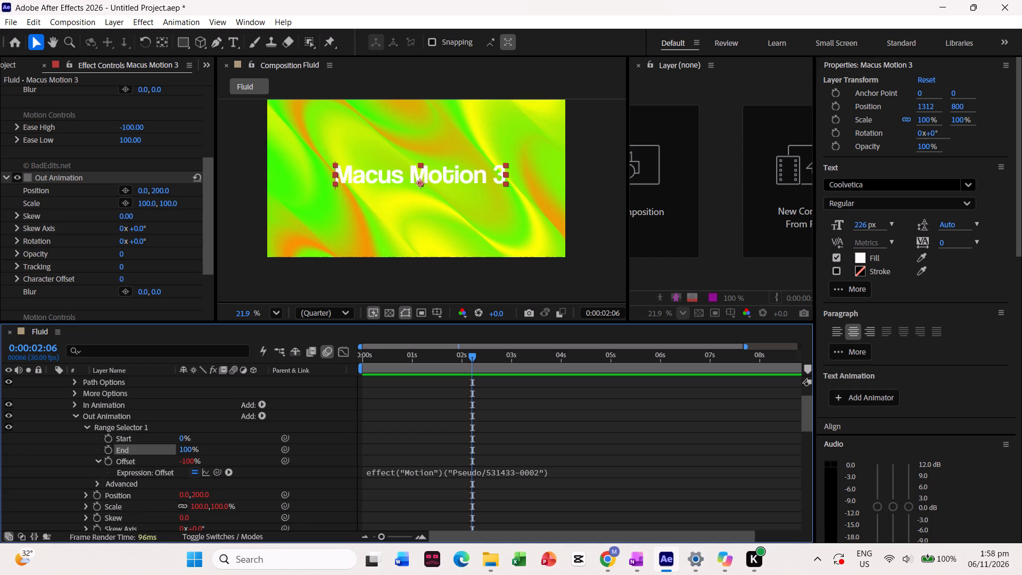
{"action": "left_click", "coordinate": [96, 459]}
{"action": "left_click", "coordinate": [96, 459]}
{"action": "left_click", "coordinate": [96, 459]}
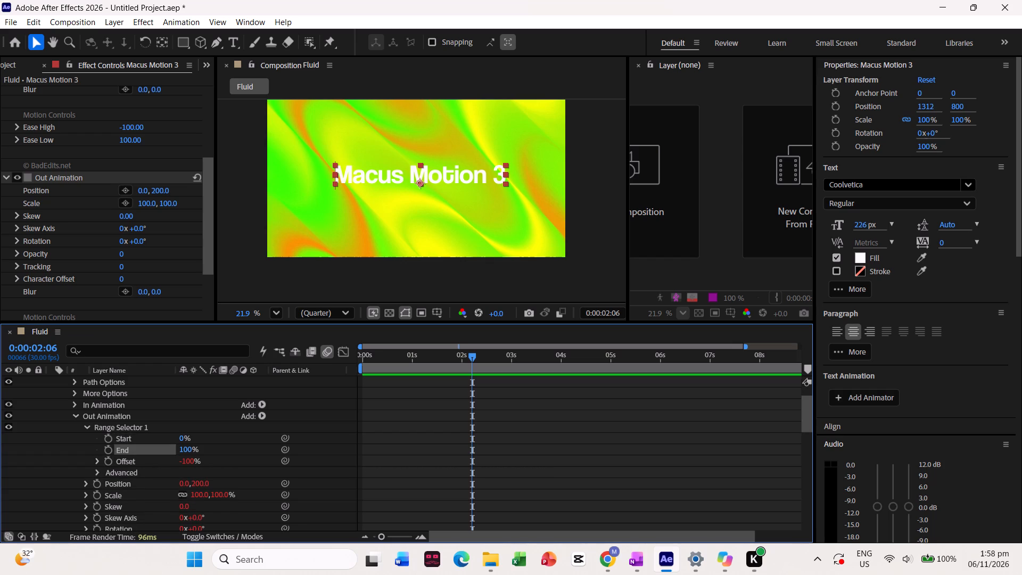
{"action": "left_click", "coordinate": [95, 474]}
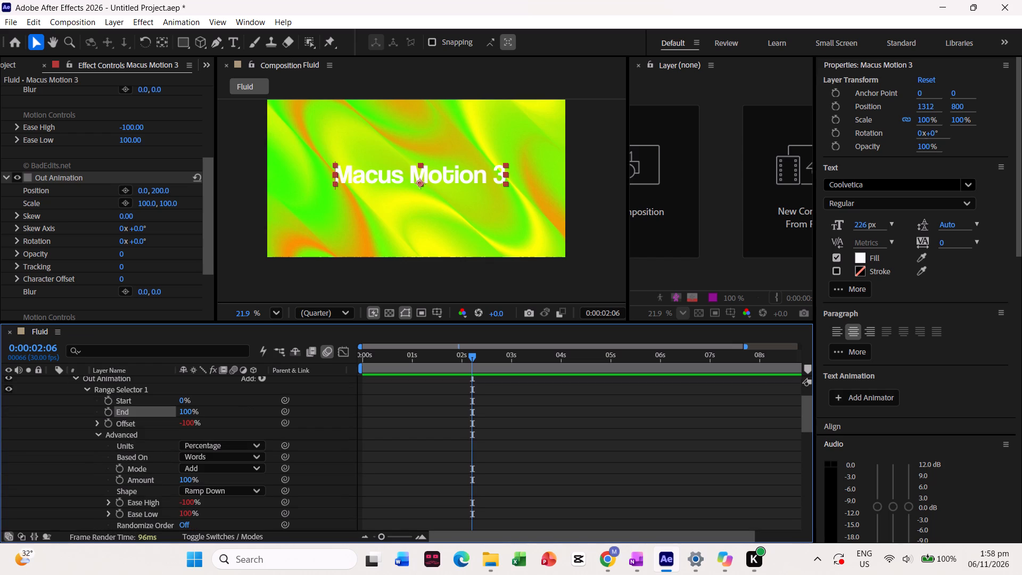
{"action": "scroll", "coordinate": [101, 459], "scroll_direction": "down", "scroll_amount": 1}
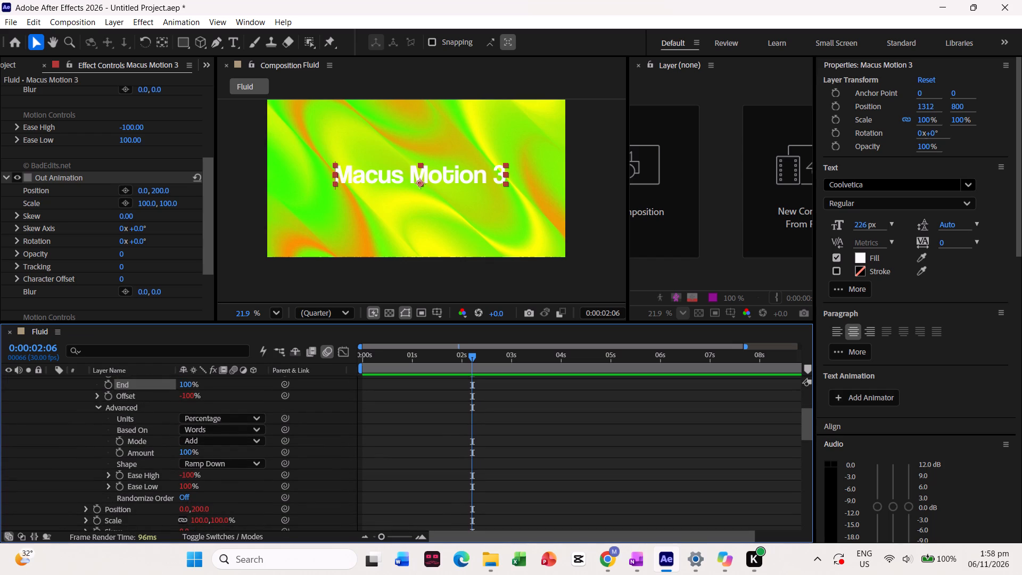
{"action": "left_click", "coordinate": [97, 401]}
{"action": "left_click", "coordinate": [101, 419]}
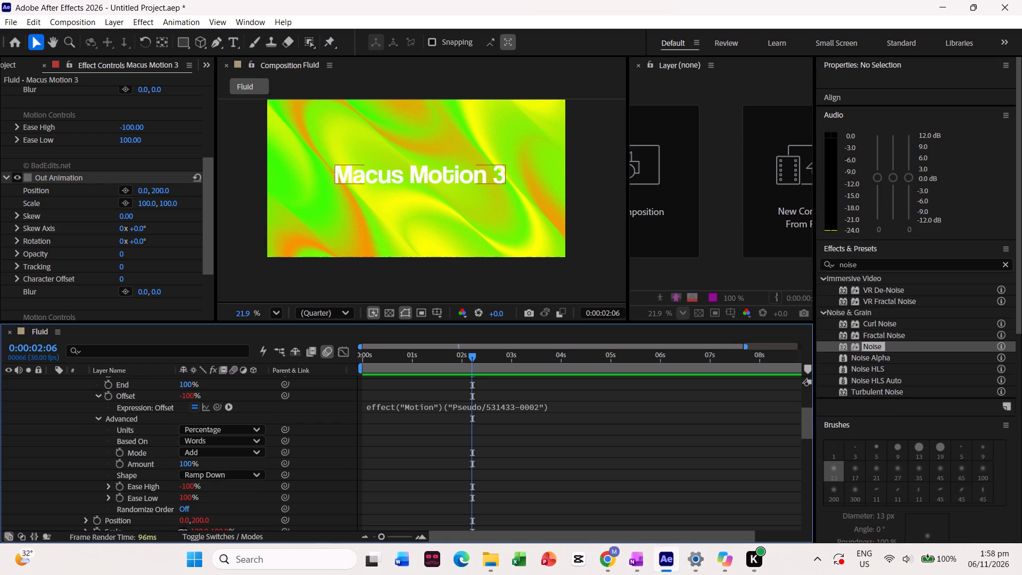
{"action": "left_click", "coordinate": [97, 399]}
{"action": "left_click", "coordinate": [96, 411]}
Look through the Out Animation animator's remaining properties and check the Tracking Type options without changing them.
{"action": "scroll", "coordinate": [112, 414], "scroll_direction": "up", "scroll_amount": 1}
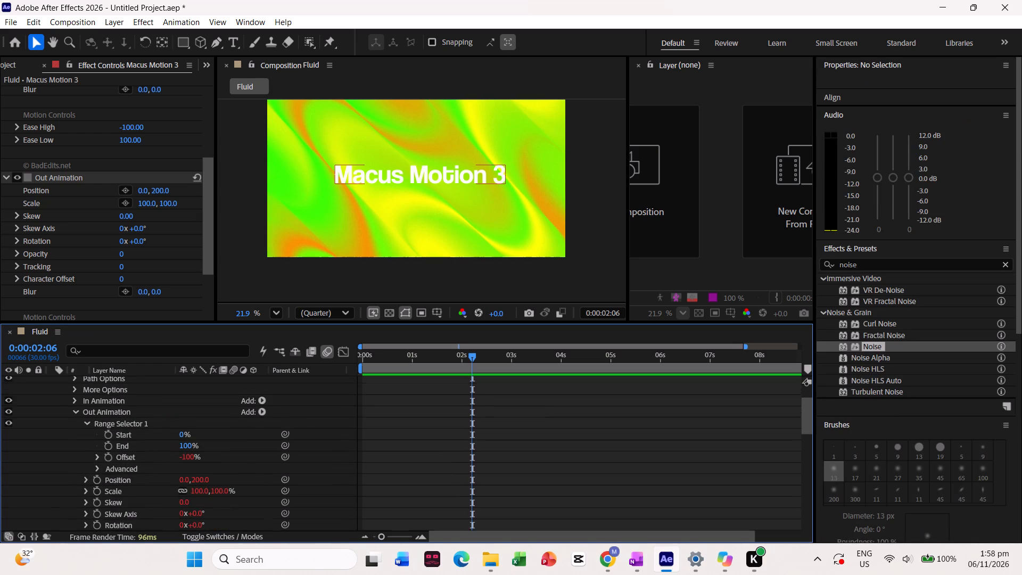
{"action": "scroll", "coordinate": [112, 414], "scroll_direction": "up", "scroll_amount": 1}
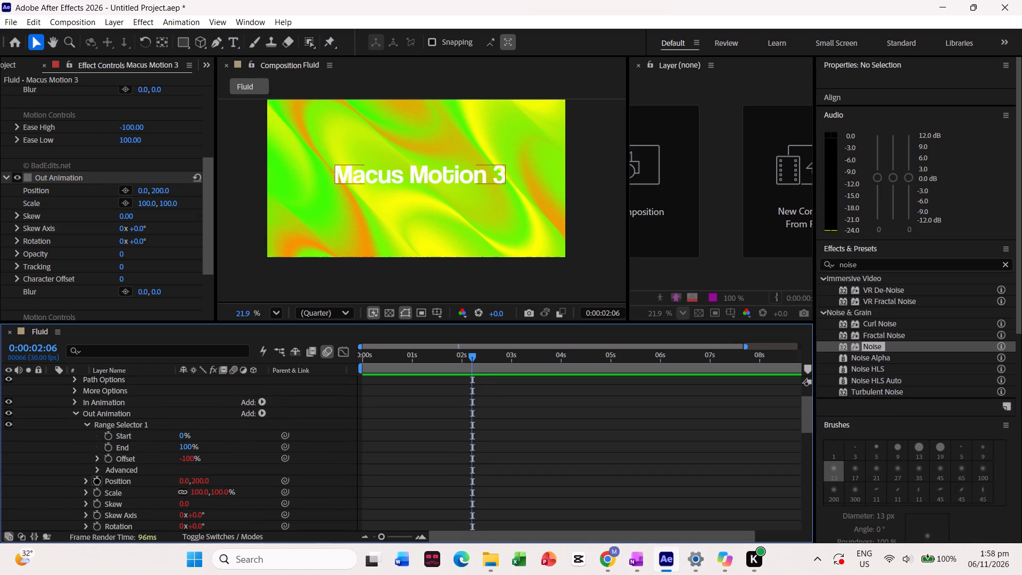
{"action": "scroll", "coordinate": [92, 482], "scroll_direction": "down", "scroll_amount": 2}
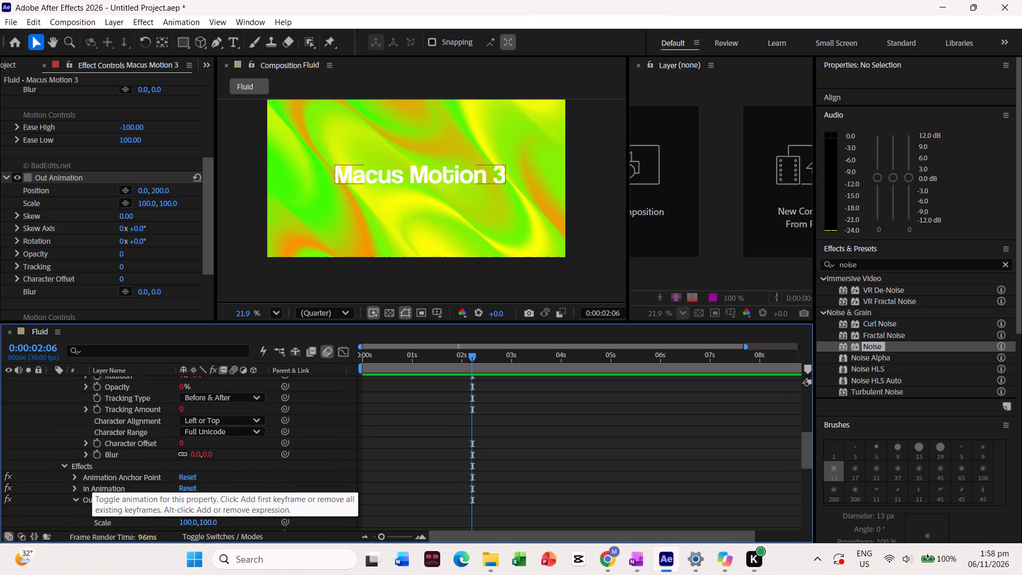
{"action": "scroll", "coordinate": [92, 482], "scroll_direction": "down", "scroll_amount": 1}
{"action": "scroll", "coordinate": [154, 441], "scroll_direction": "up", "scroll_amount": 1}
{"action": "left_click", "coordinate": [196, 441]}
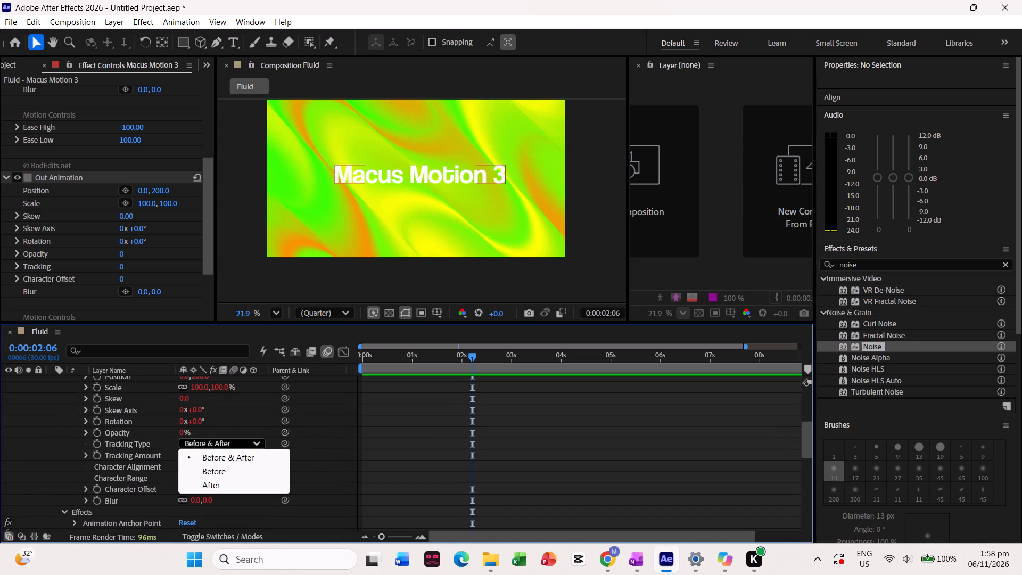
{"action": "left_click", "coordinate": [196, 441]}
{"action": "left_click", "coordinate": [61, 461]}
Collapse the Macus Motion 3 layer's Out Animation effect, its Effects and Transform groups, and the Out Animation text animator.
{"action": "scroll", "coordinate": [61, 461], "scroll_direction": "down", "scroll_amount": 1}
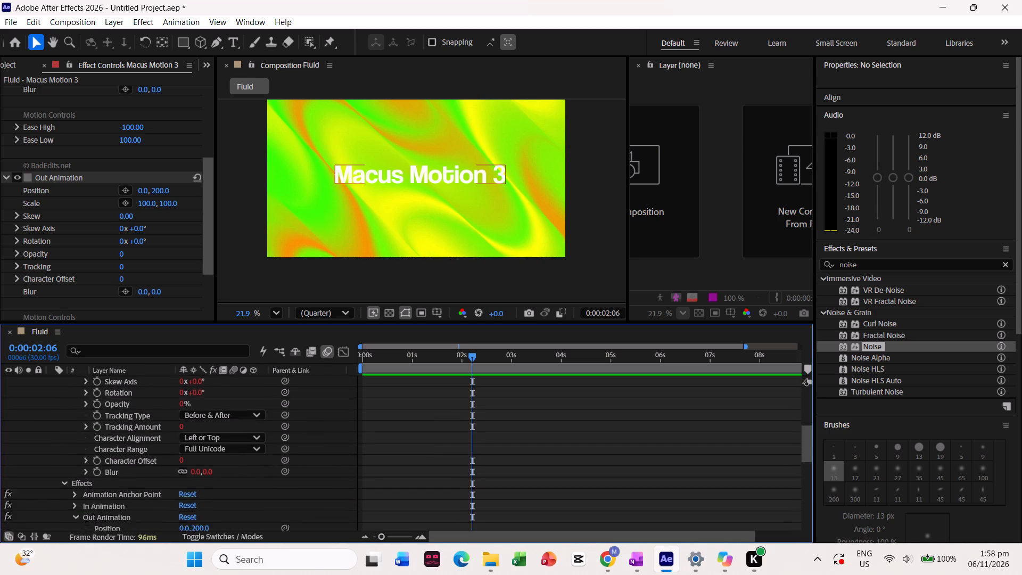
{"action": "scroll", "coordinate": [61, 461], "scroll_direction": "down", "scroll_amount": 1}
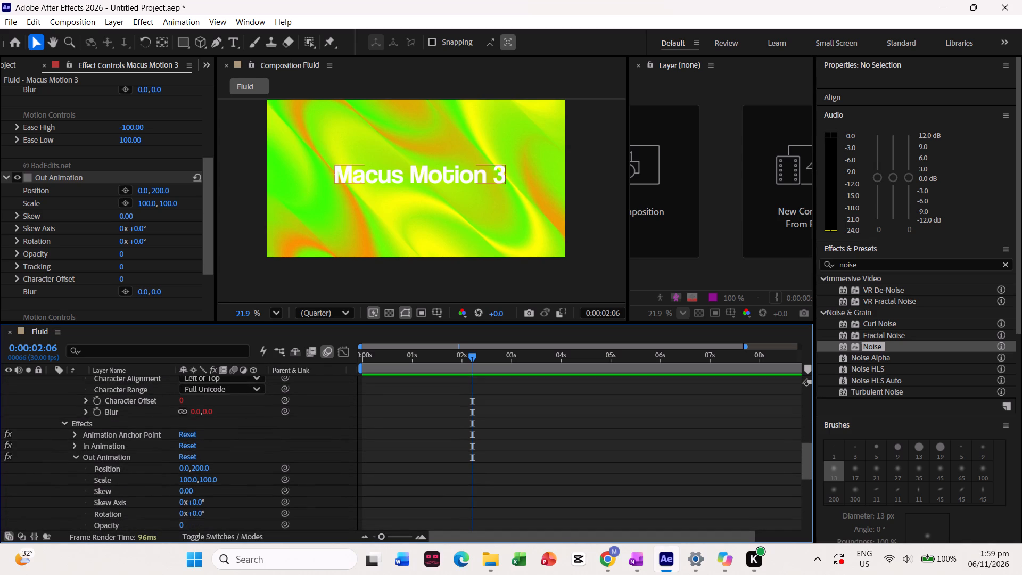
{"action": "left_click", "coordinate": [79, 458]}
{"action": "left_click", "coordinate": [79, 458]}
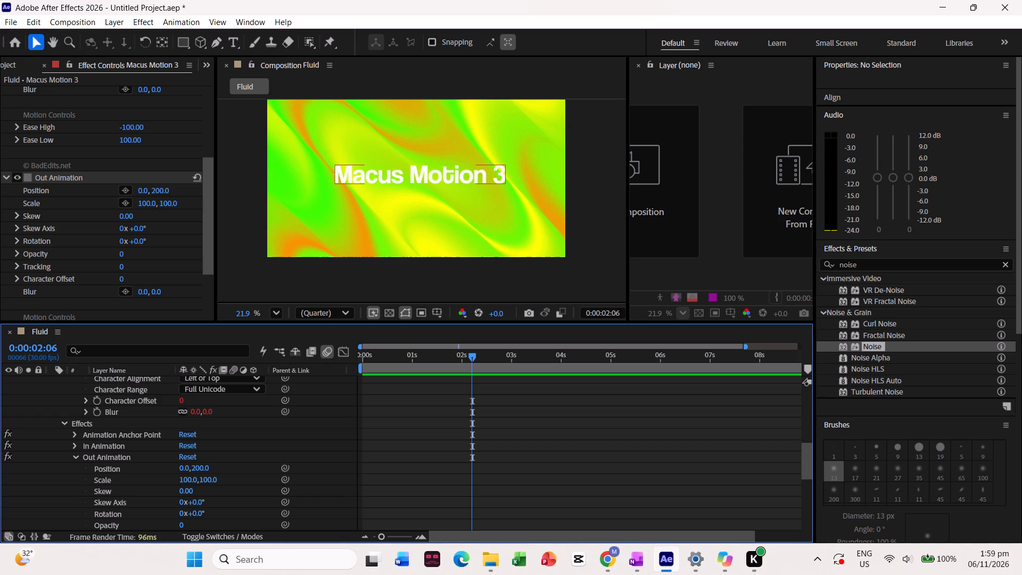
{"action": "left_click", "coordinate": [77, 459]}
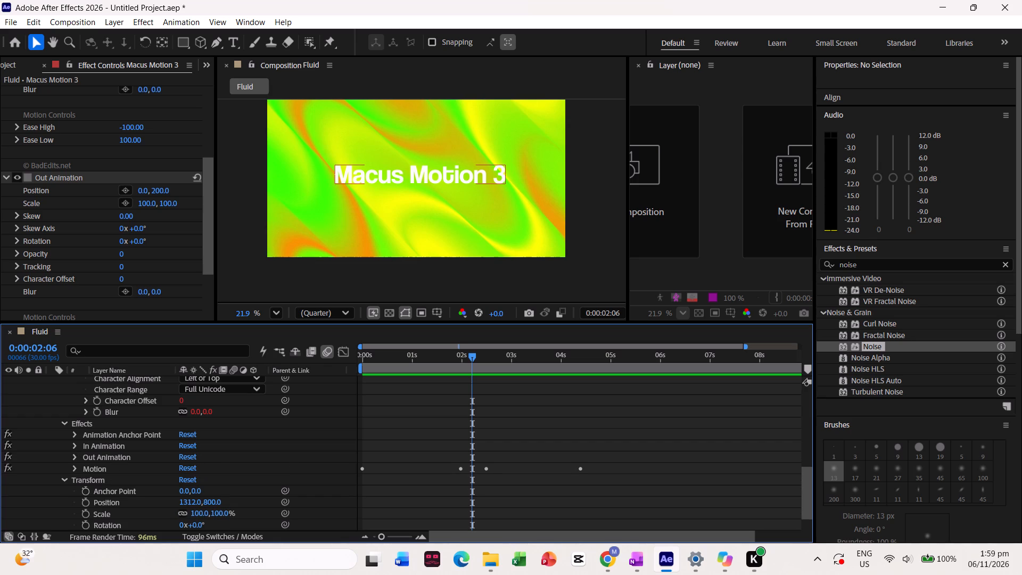
{"action": "left_click", "coordinate": [64, 424]}
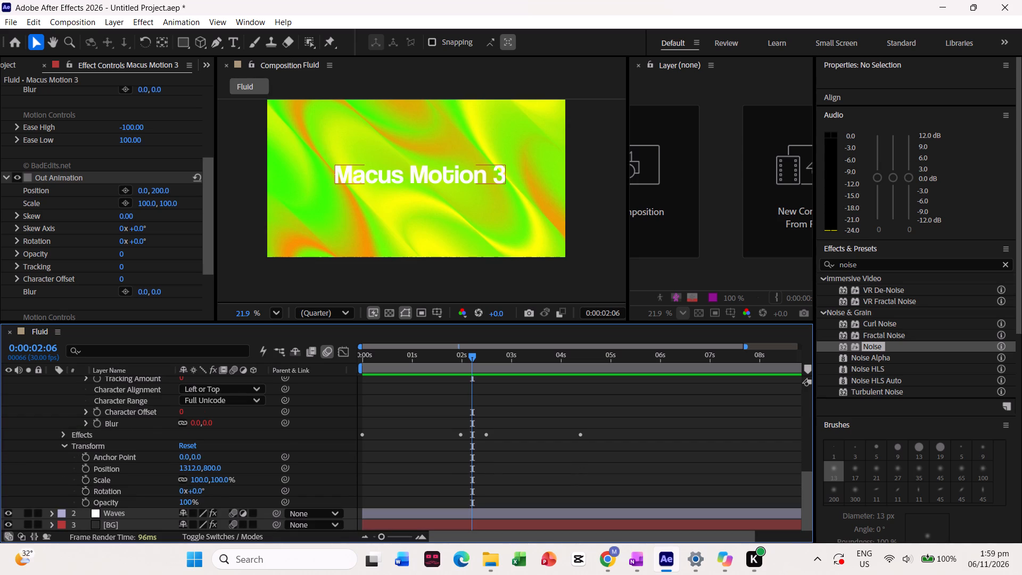
{"action": "left_click", "coordinate": [64, 446]}
{"action": "scroll", "coordinate": [64, 446], "scroll_direction": "up", "scroll_amount": 2}
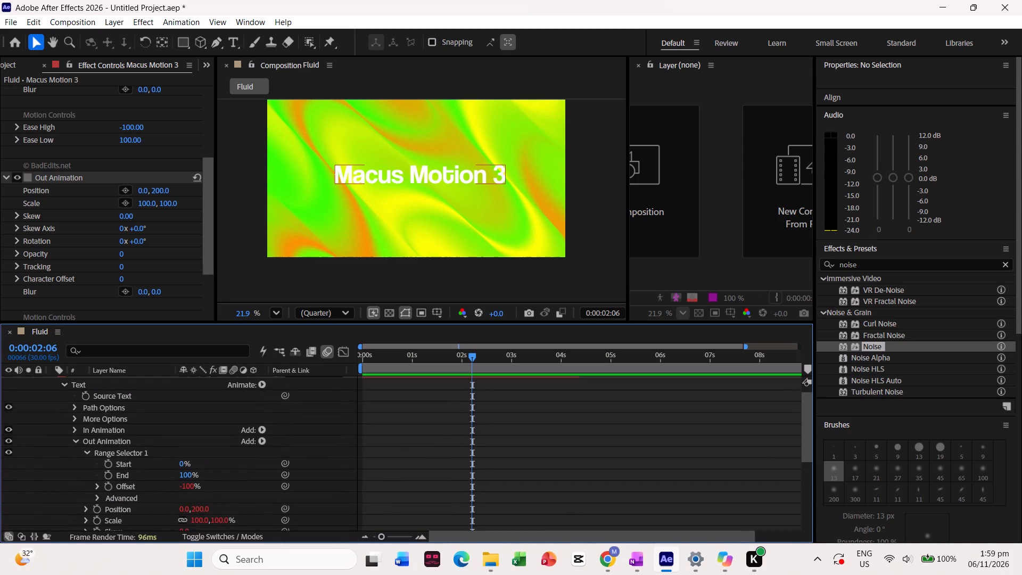
{"action": "left_click", "coordinate": [78, 445]}
Check the text layer's Path Options, Source Text and More Options, leaving both option groups collapsed.
{"action": "left_click", "coordinate": [75, 419]}
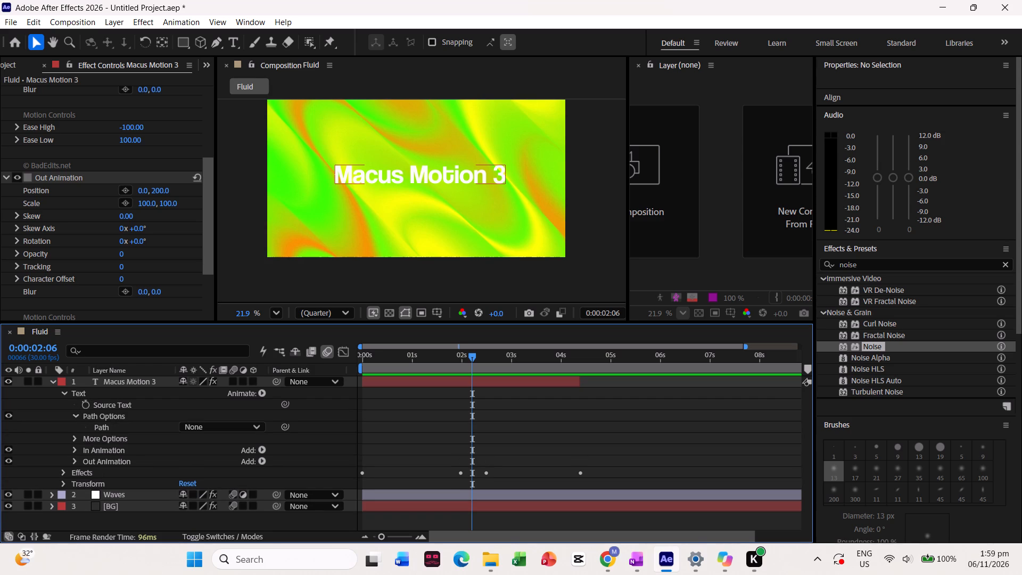
{"action": "left_click", "coordinate": [75, 418]}
{"action": "left_click", "coordinate": [95, 404]}
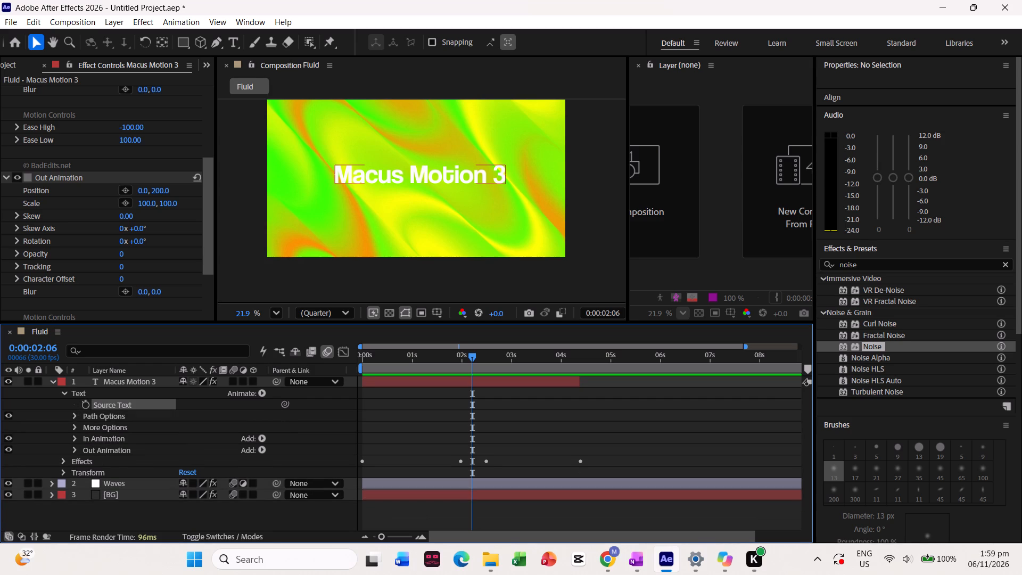
{"action": "left_click", "coordinate": [73, 425]}
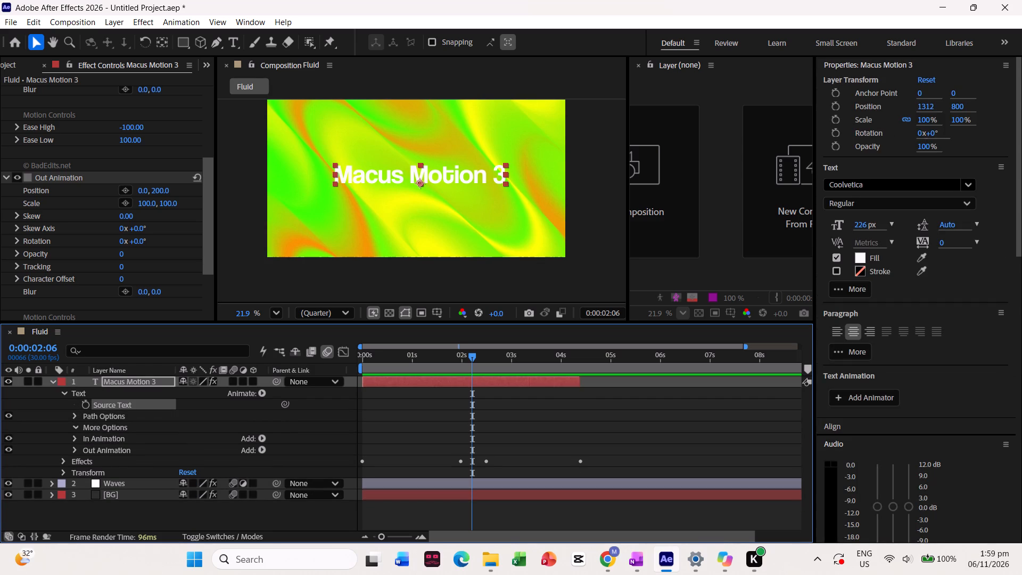
{"action": "left_click", "coordinate": [73, 426]}
{"action": "left_click", "coordinate": [77, 416]}
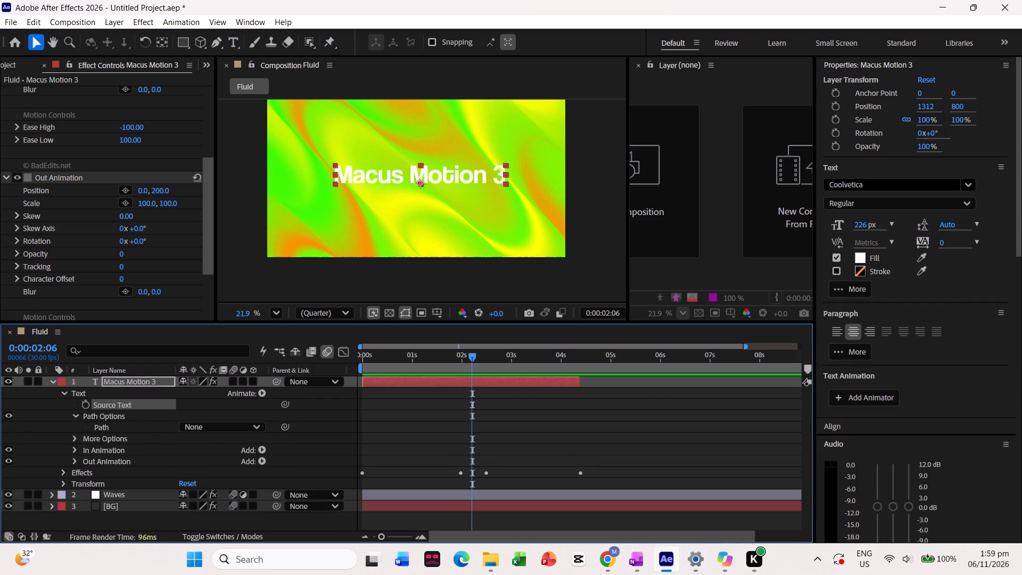
{"action": "left_click", "coordinate": [77, 420]}
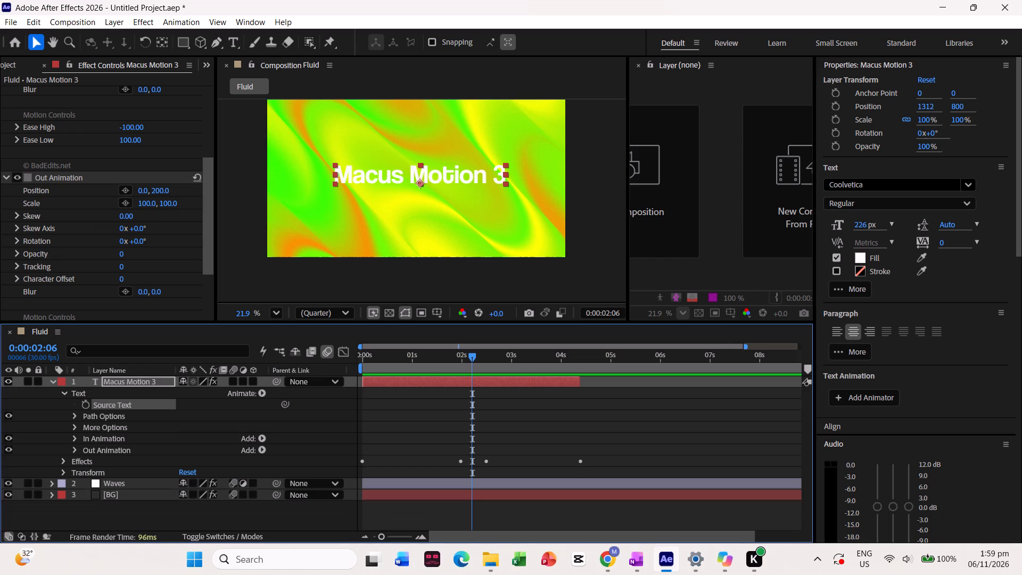
Reopen the Out Animation text animator and look over its Add options and properties without adding anything.
{"action": "left_click", "coordinate": [71, 449]}
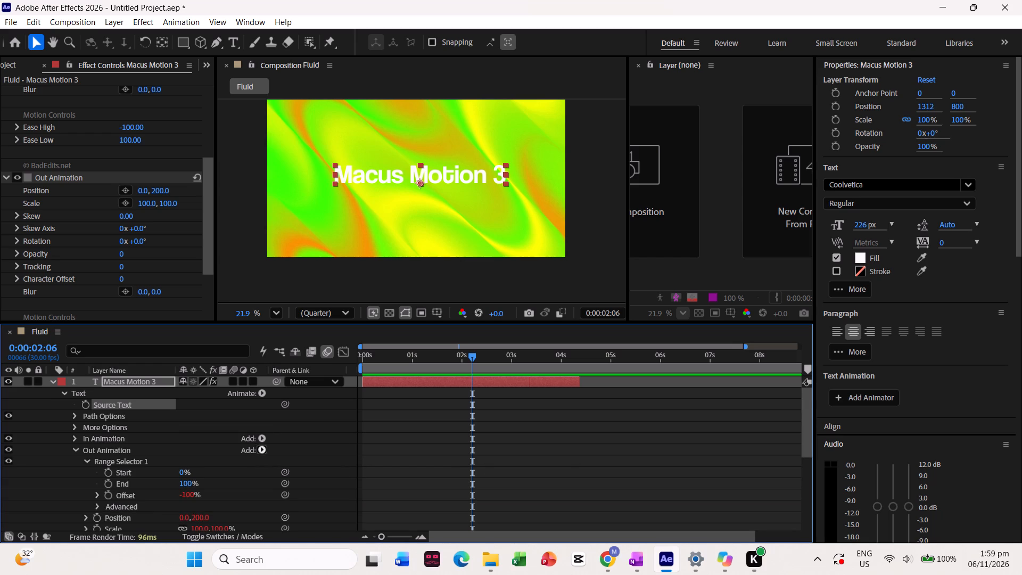
{"action": "left_click", "coordinate": [260, 450]}
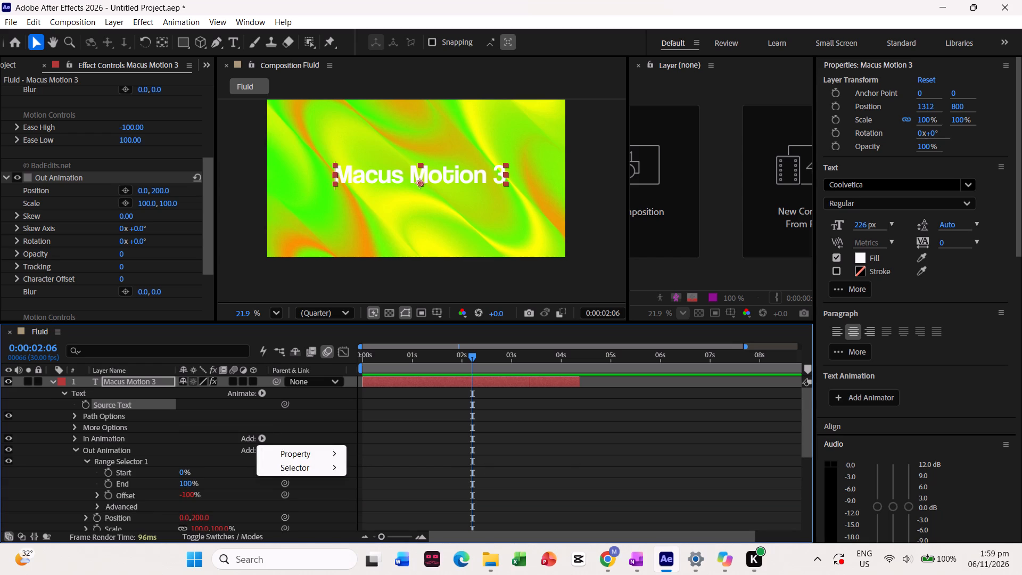
{"action": "scroll", "coordinate": [123, 503], "scroll_direction": "down", "scroll_amount": 1}
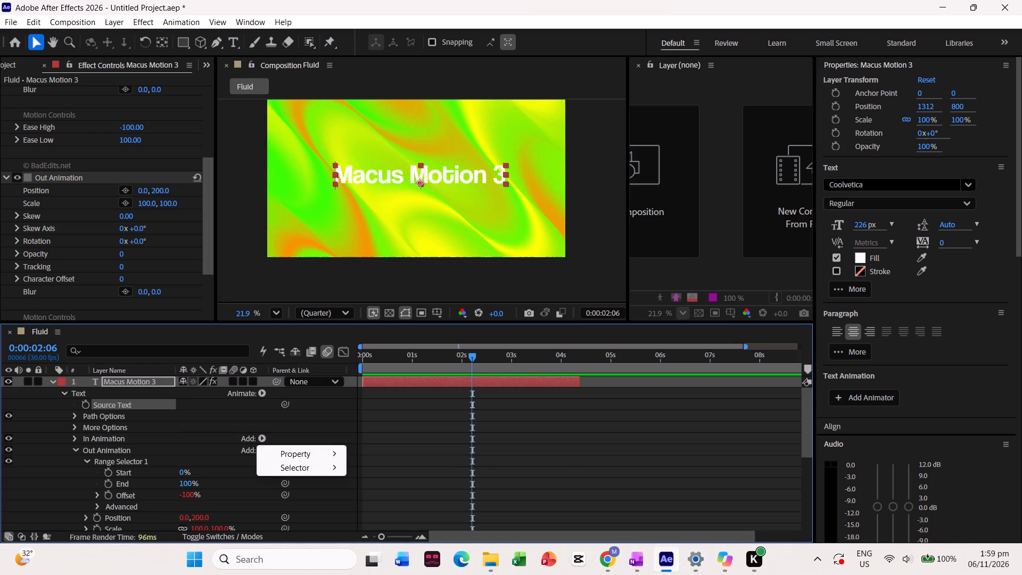
{"action": "left_click", "coordinate": [108, 450]}
{"action": "scroll", "coordinate": [108, 450], "scroll_direction": "down", "scroll_amount": 1}
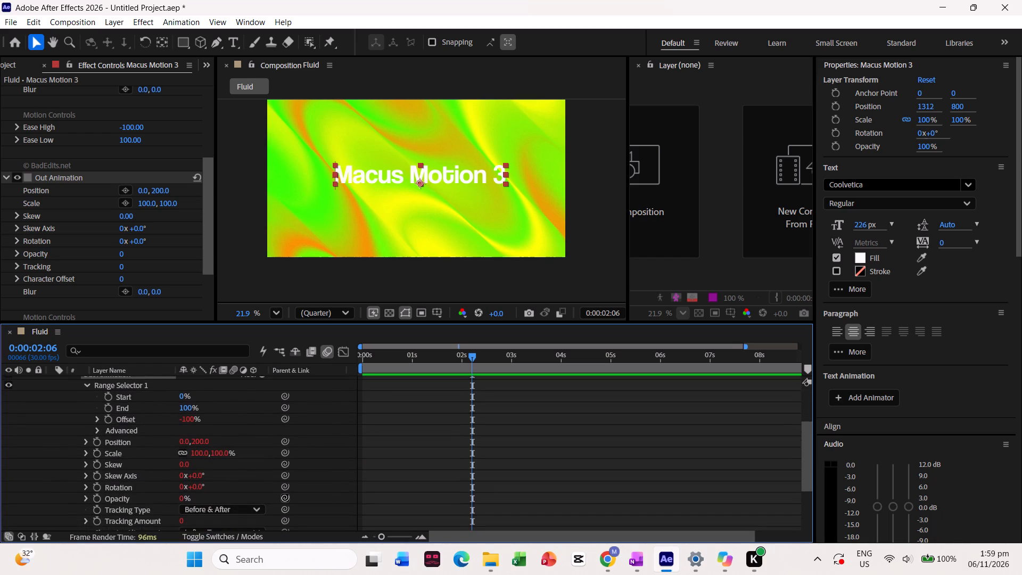
{"action": "scroll", "coordinate": [314, 511], "scroll_direction": "up", "scroll_amount": 1}
{"action": "scroll", "coordinate": [423, 495], "scroll_direction": "up", "scroll_amount": 1}
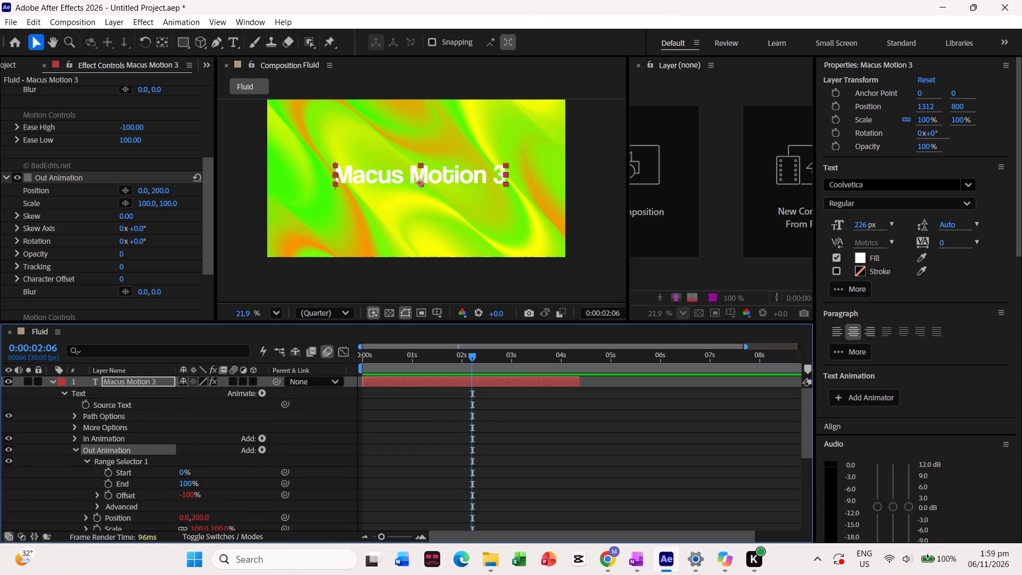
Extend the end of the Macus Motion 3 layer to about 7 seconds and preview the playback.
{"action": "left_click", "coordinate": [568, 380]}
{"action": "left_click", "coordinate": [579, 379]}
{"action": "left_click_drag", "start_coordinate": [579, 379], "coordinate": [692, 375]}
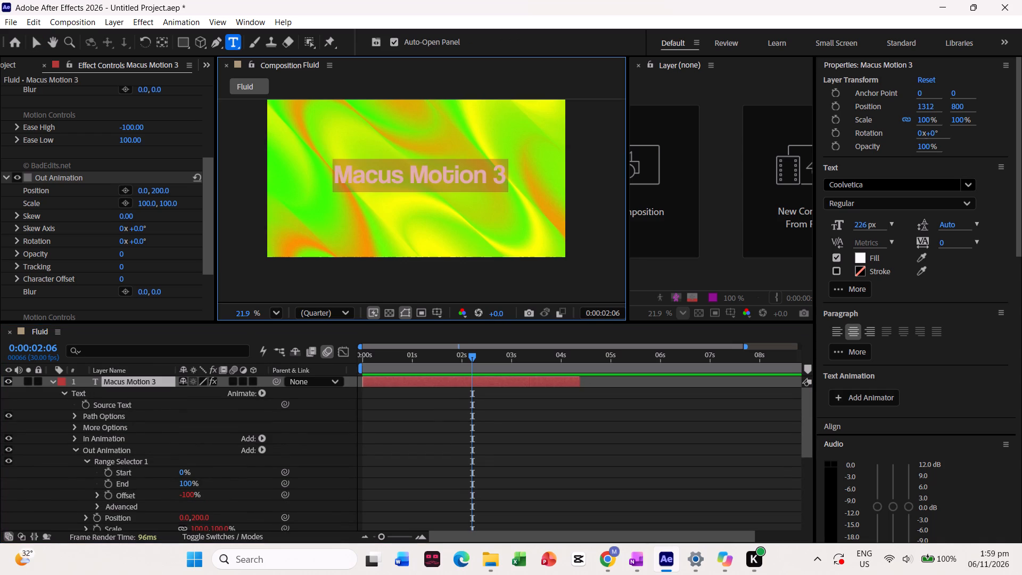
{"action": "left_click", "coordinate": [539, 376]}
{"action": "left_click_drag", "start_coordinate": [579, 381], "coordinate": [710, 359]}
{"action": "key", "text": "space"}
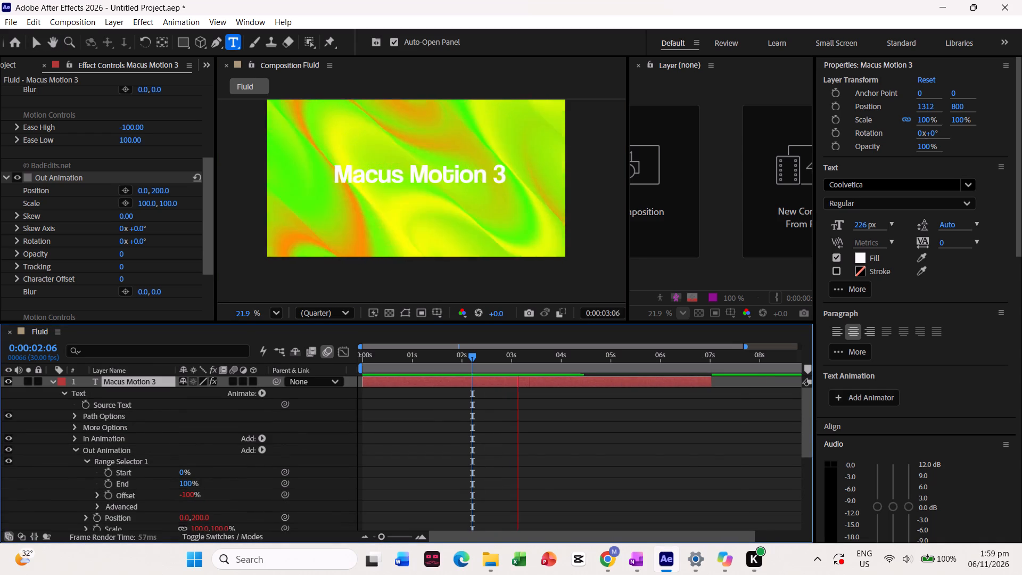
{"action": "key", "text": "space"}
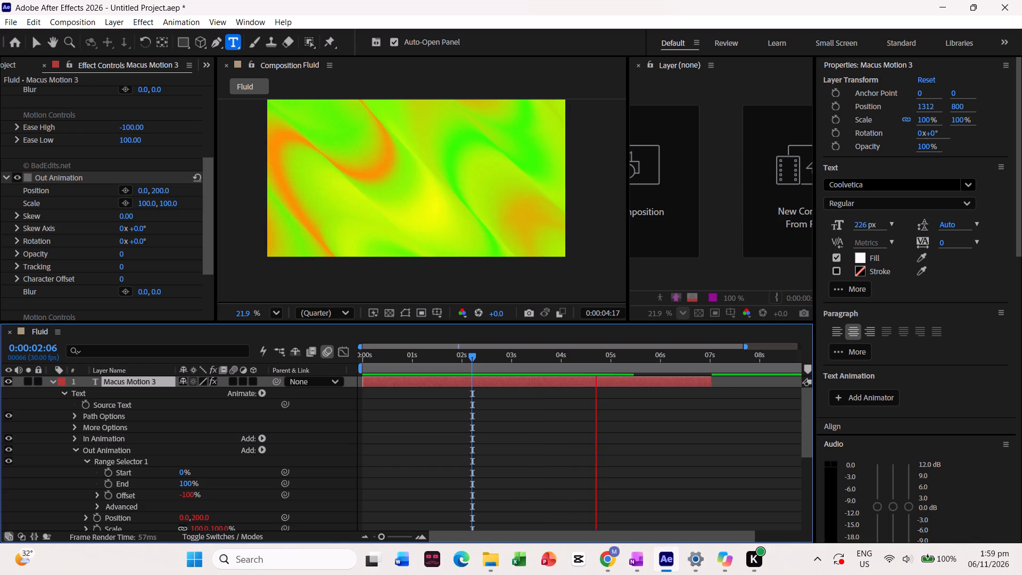
Extend the end of the Macus Motion 3 layer to the composition's end at 10 seconds.
{"action": "scroll", "coordinate": [679, 381], "scroll_direction": "up", "scroll_amount": 1}
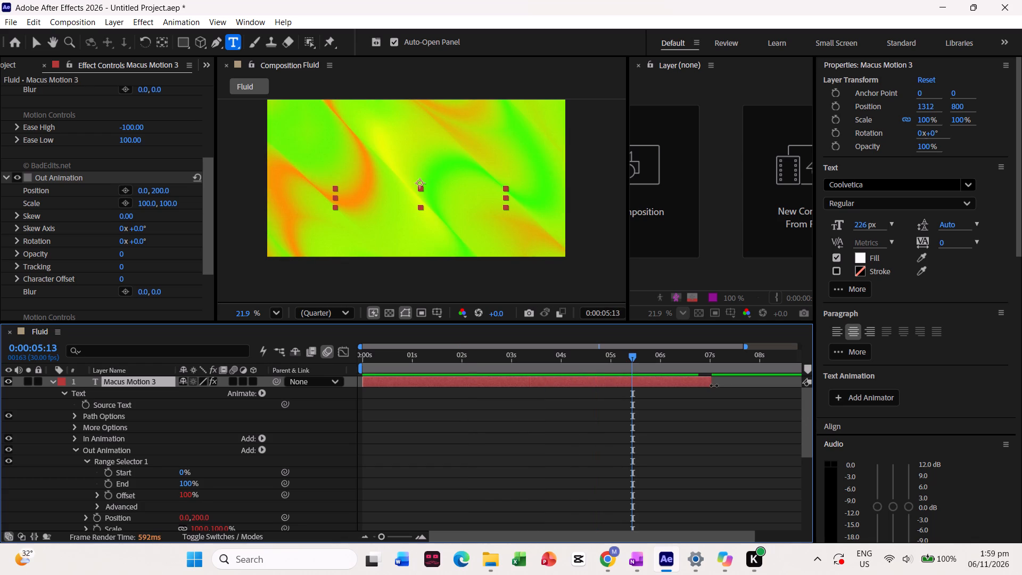
{"action": "left_click_drag", "start_coordinate": [713, 383], "coordinate": [813, 367]}
Preview the extended text layer from about 2 seconds and again from the composition's start to check the out-animation timing.
{"action": "left_click_drag", "start_coordinate": [571, 358], "coordinate": [538, 357]}
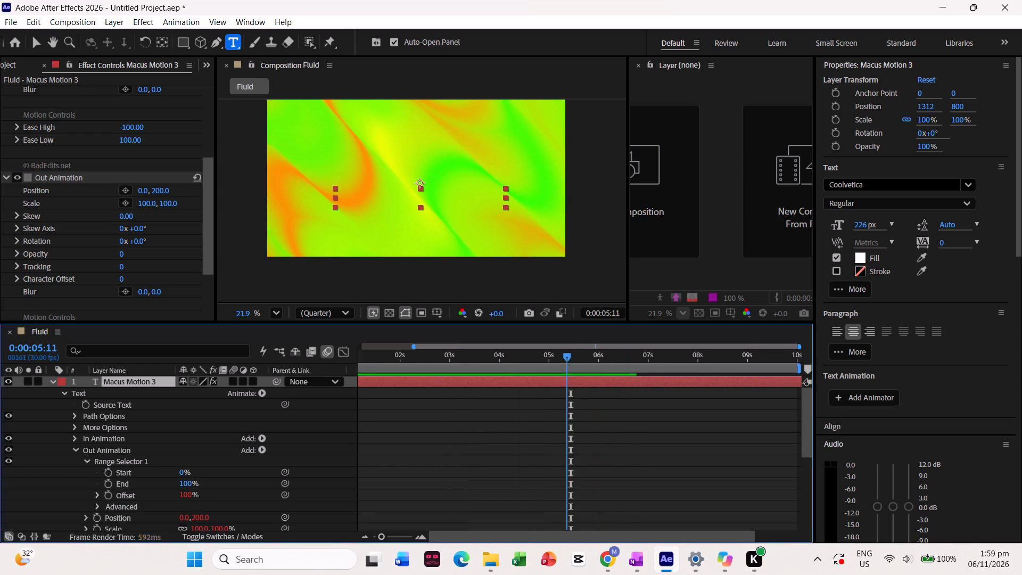
{"action": "left_click_drag", "start_coordinate": [538, 357], "coordinate": [416, 349]}
{"action": "key", "text": "space"}
{"action": "key", "text": "space"}
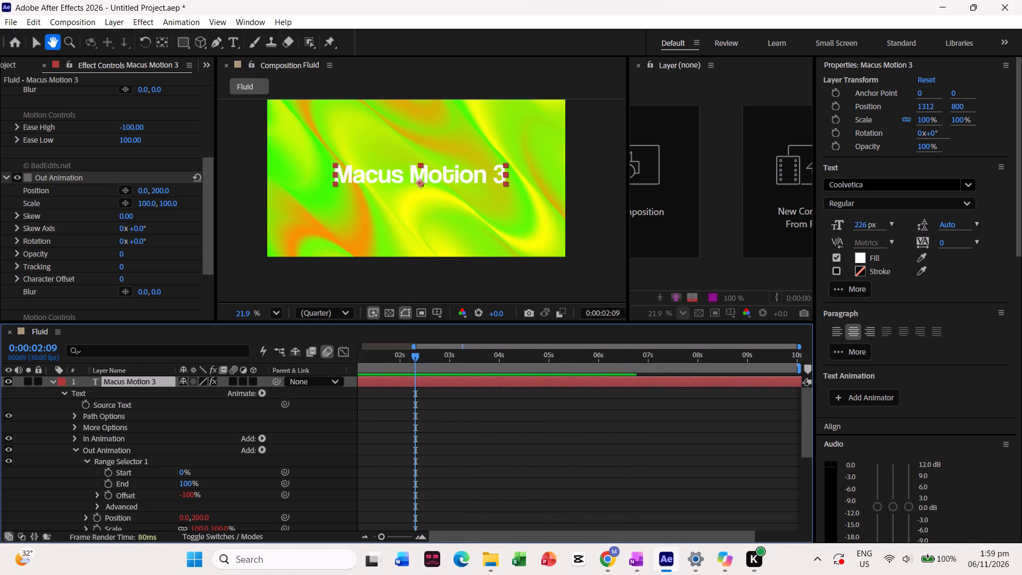
{"action": "key", "text": "space"}
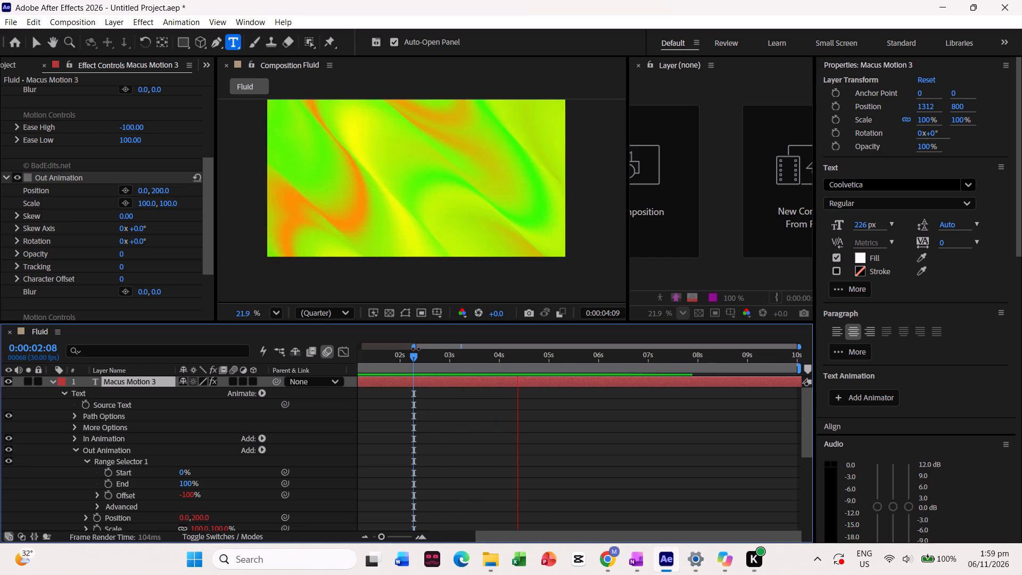
{"action": "key", "text": "space"}
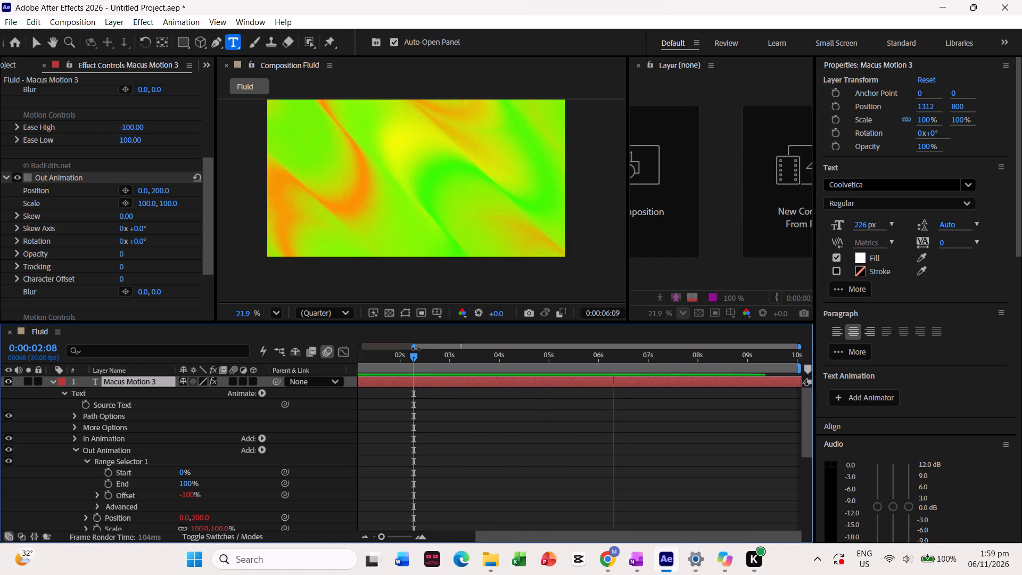
{"action": "left_click_drag", "start_coordinate": [415, 348], "coordinate": [328, 343]}
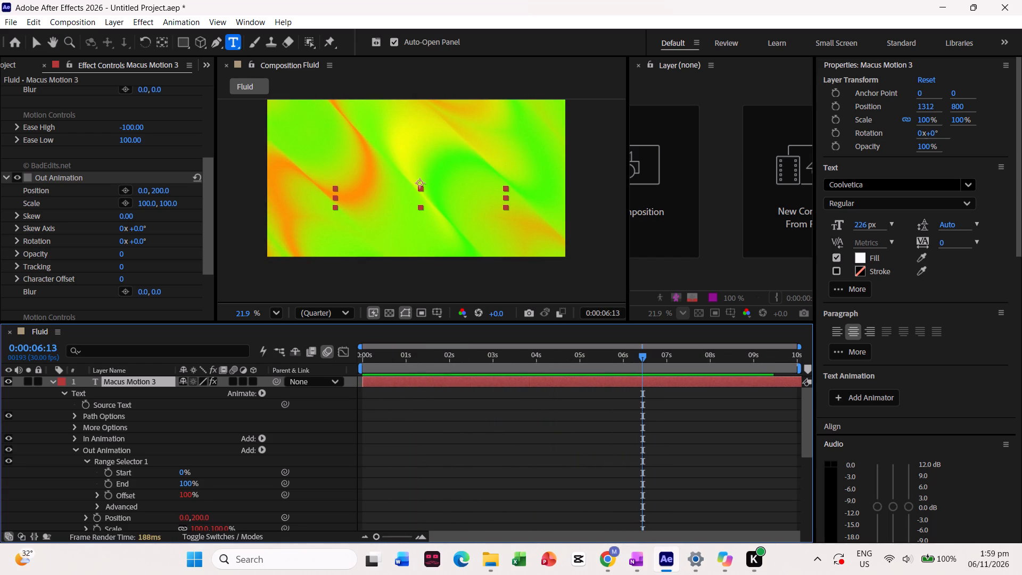
{"action": "left_click_drag", "start_coordinate": [637, 357], "coordinate": [273, 335]}
{"action": "key", "text": "space"}
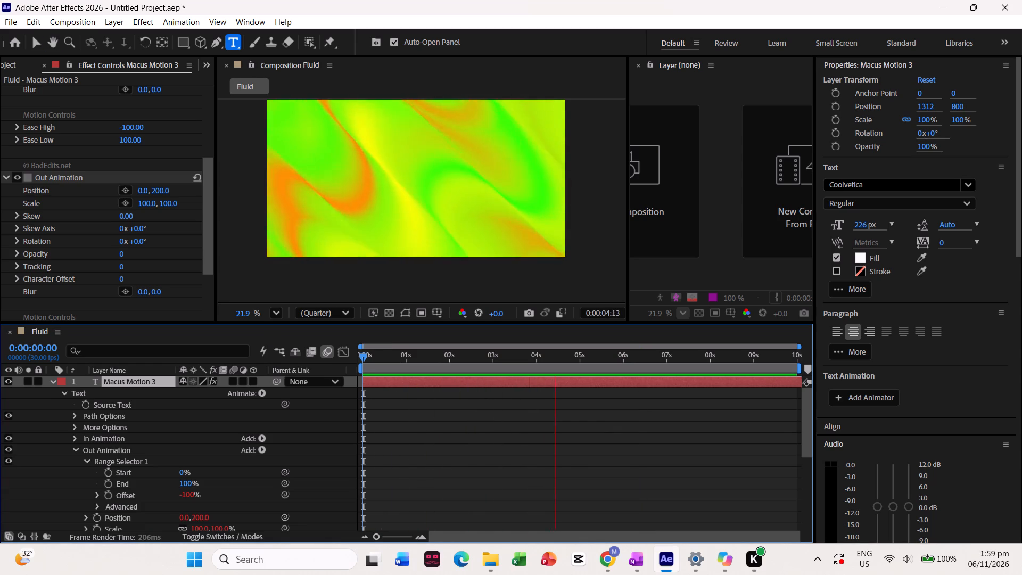
{"action": "key", "text": "space"}
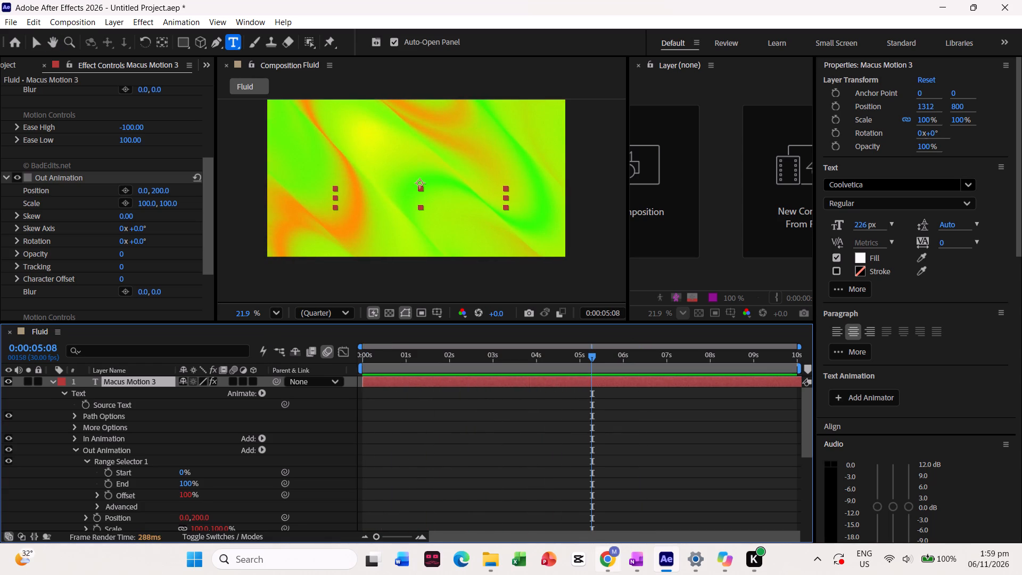
Switch to Chrome and resume the BadFX overview tutorial, skipping forward and back around 4:05 to review how the gradient offset is animated.
{"action": "left_click", "coordinate": [612, 565]}
{"action": "left_click", "coordinate": [447, 318]}
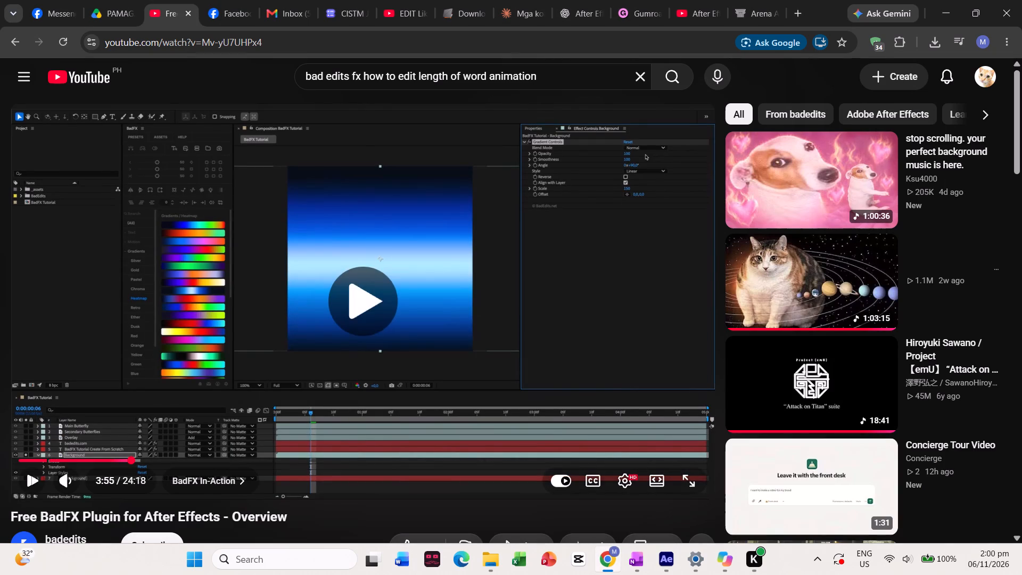
{"action": "key", "text": "Right"}
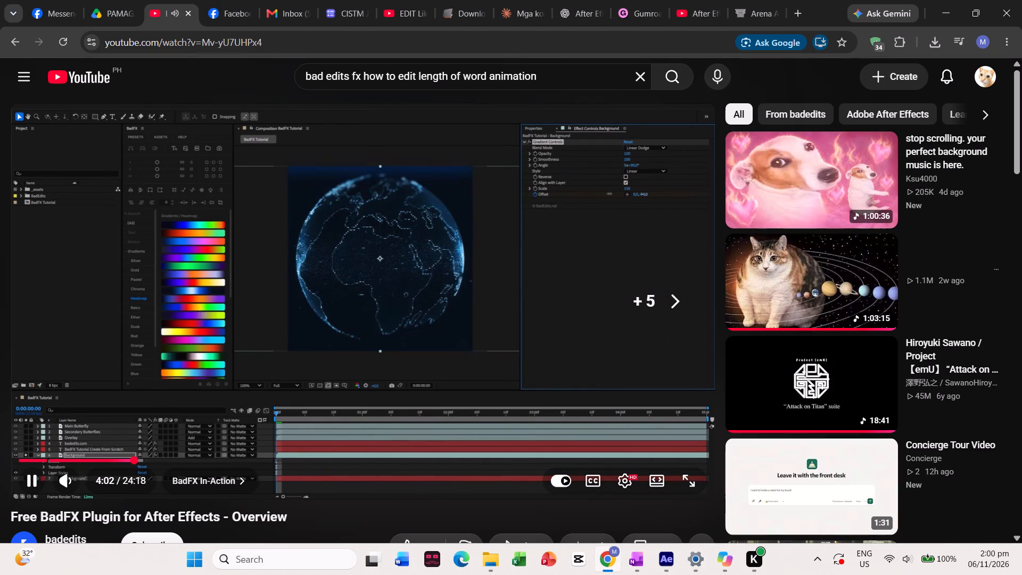
{"action": "key", "text": "Right"}
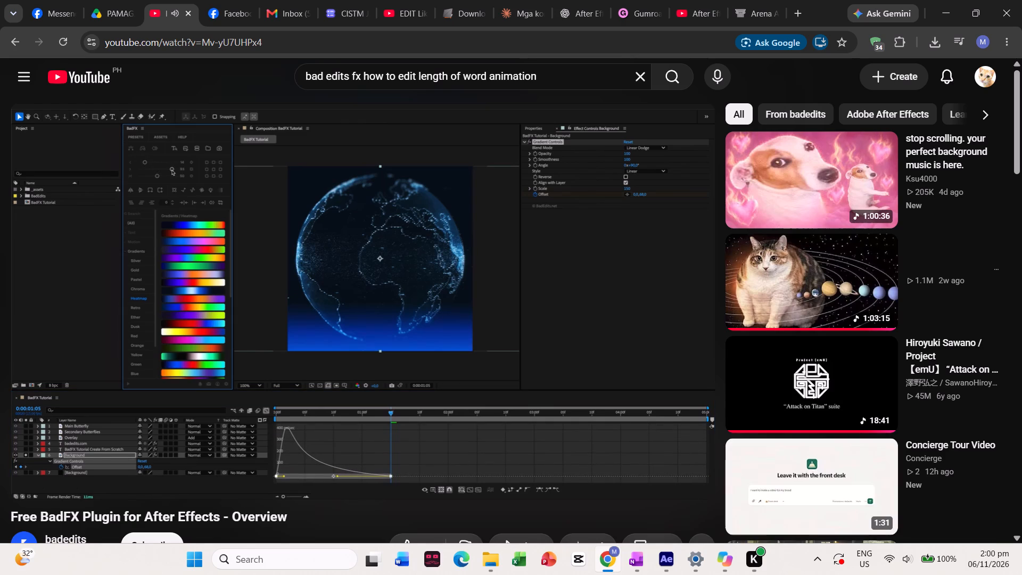
{"action": "key", "text": "Left"}
{"action": "key", "text": "Left"}
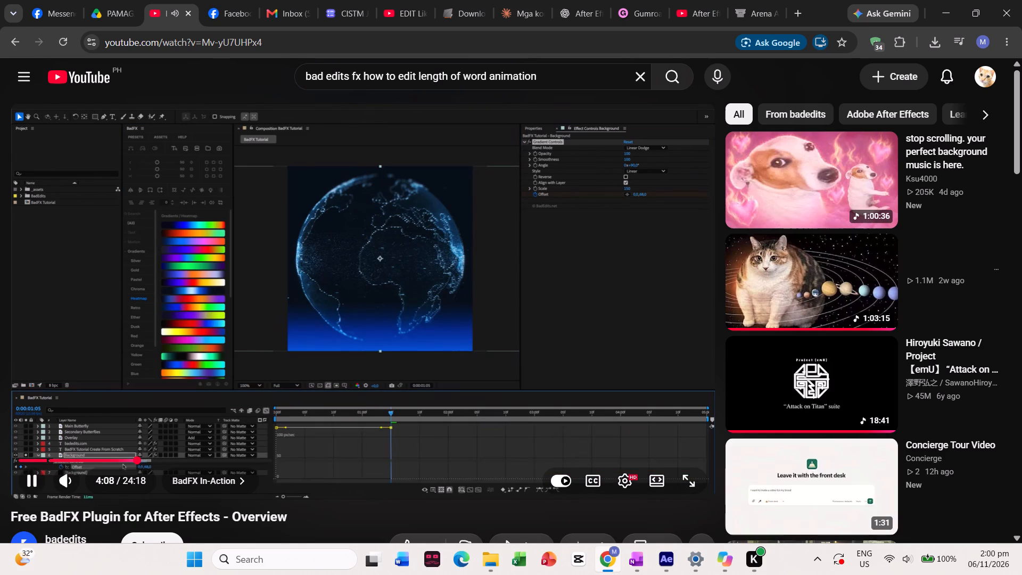
{"action": "key", "text": "Left"}
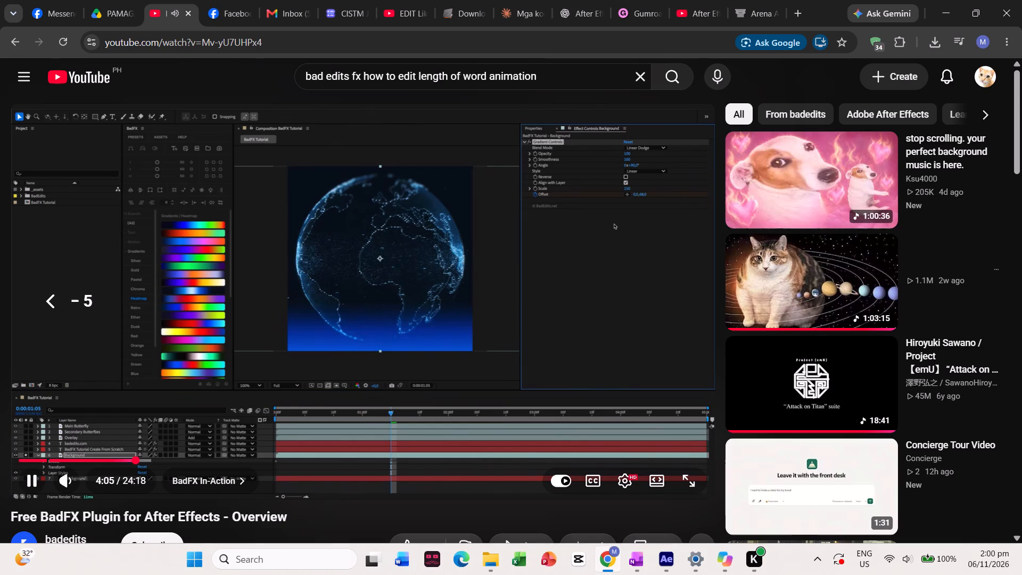
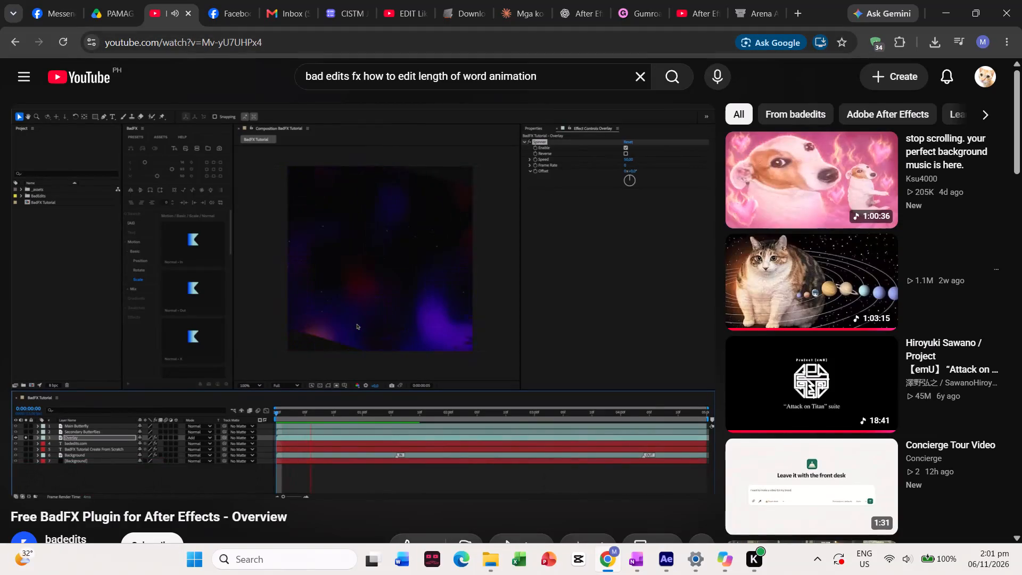
Pause the tutorial and search Google in a new tab for "bad edits fx how to edit length of word animation before it plays the out animation".
{"action": "left_click_drag", "start_coordinate": [563, 83], "coordinate": [260, 79]}
{"action": "key", "text": "ctrl+c"}
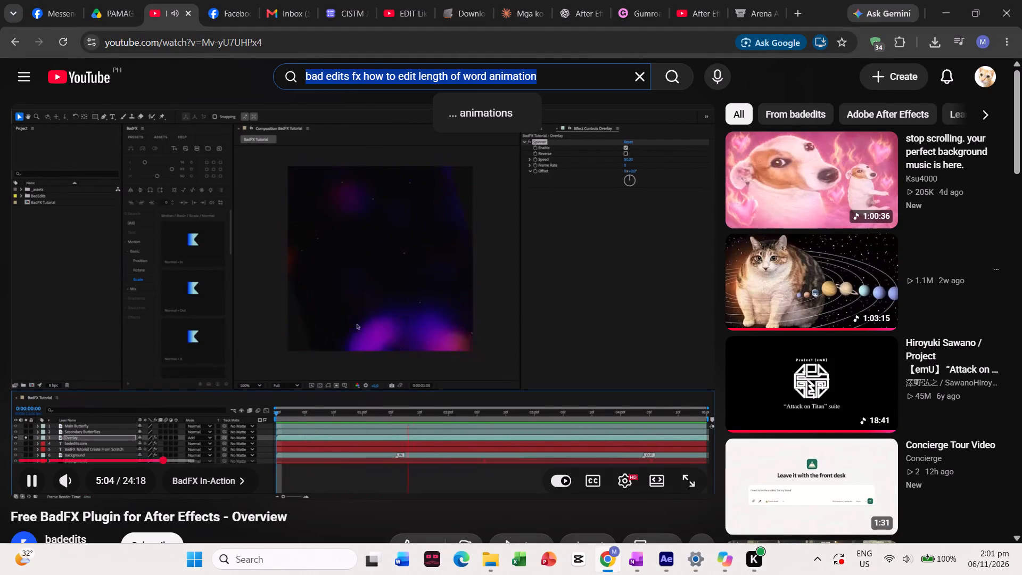
{"action": "left_click", "coordinate": [489, 251]}
{"action": "left_click", "coordinate": [796, 11]}
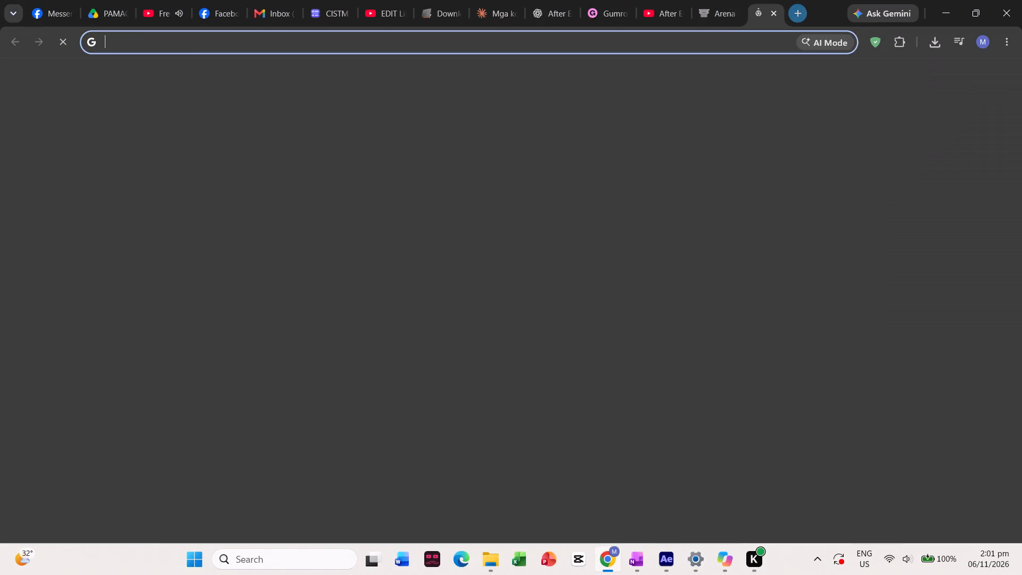
{"action": "type", "text": "google"}
{"action": "key", "text": "Return"}
{"action": "key", "text": "ctrl+b"}
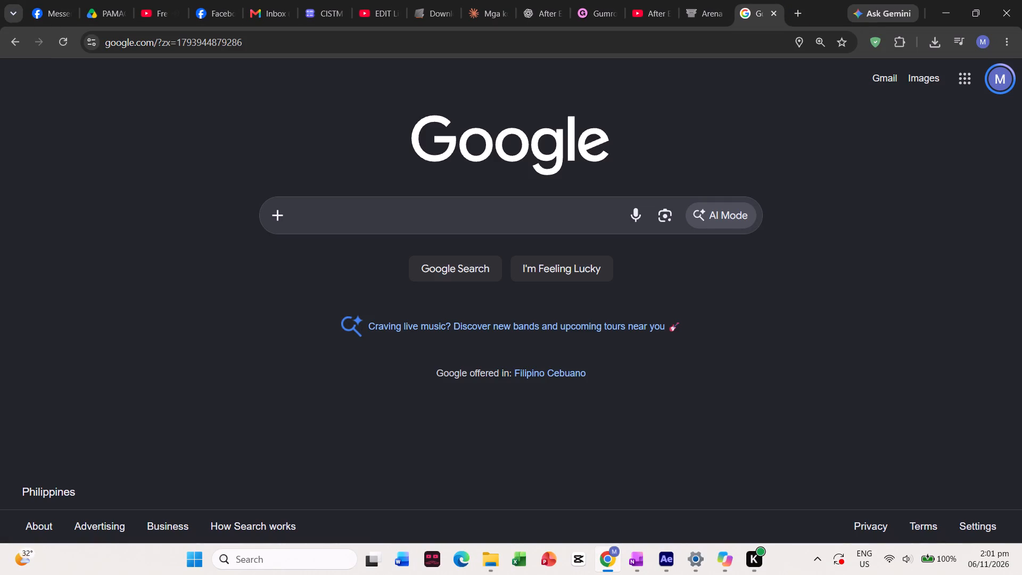
{"action": "key", "text": "ctrl+v"}
{"action": "key", "text": "space"}
{"action": "type", "text": "before it plays thne"}
{"action": "key", "text": "BackSpace"}
{"action": "key", "text": "BackSpace"}
{"action": "type", "text": "e out animation"}
{"action": "key", "text": "Return"}
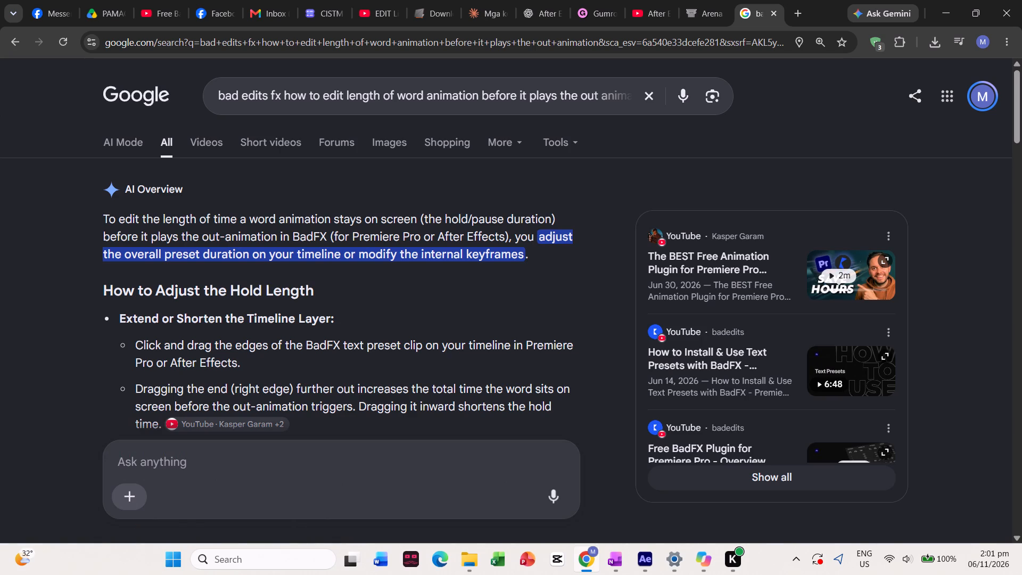
{"action": "scroll", "coordinate": [521, 187], "scroll_direction": "down", "scroll_amount": 3}
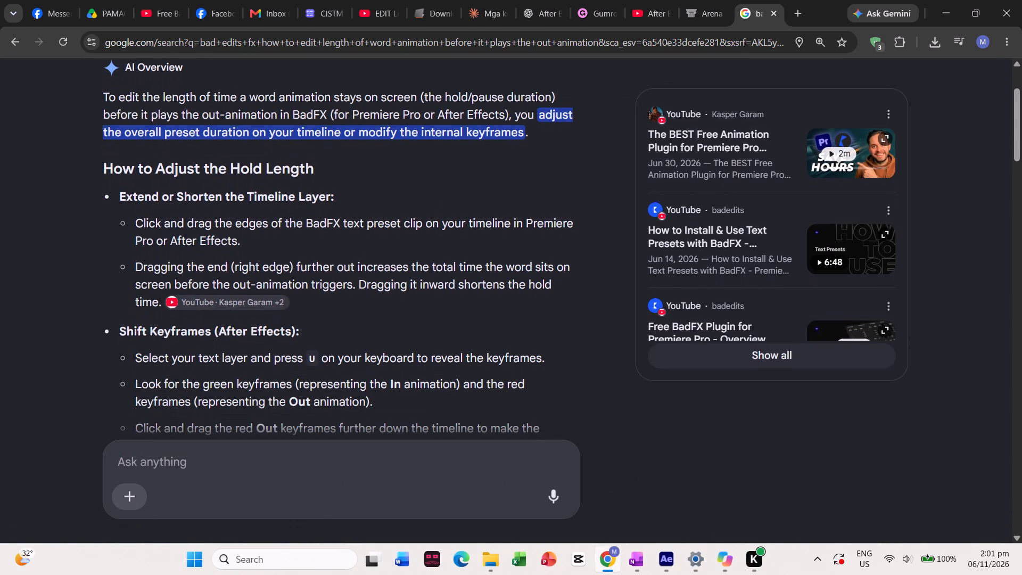
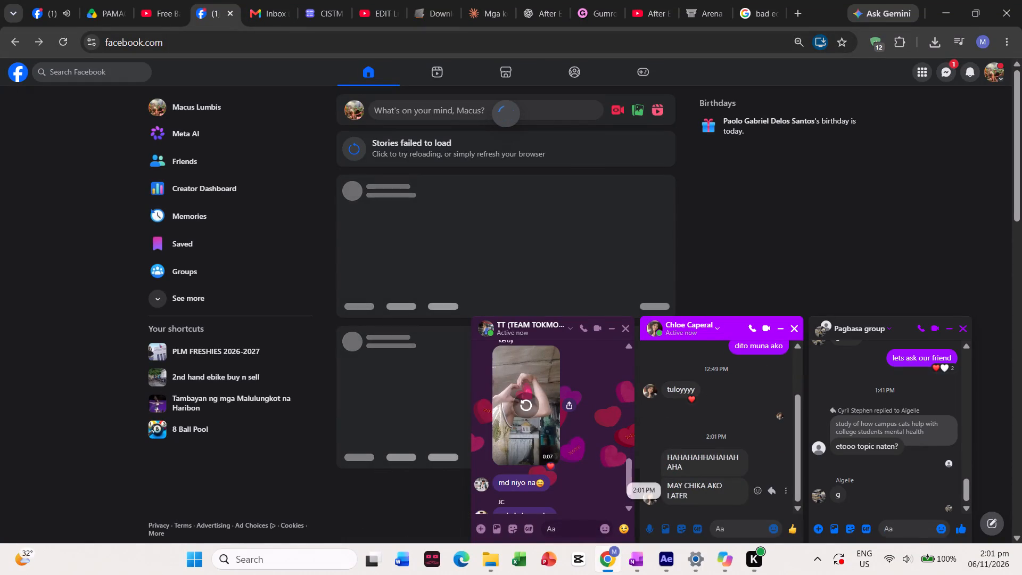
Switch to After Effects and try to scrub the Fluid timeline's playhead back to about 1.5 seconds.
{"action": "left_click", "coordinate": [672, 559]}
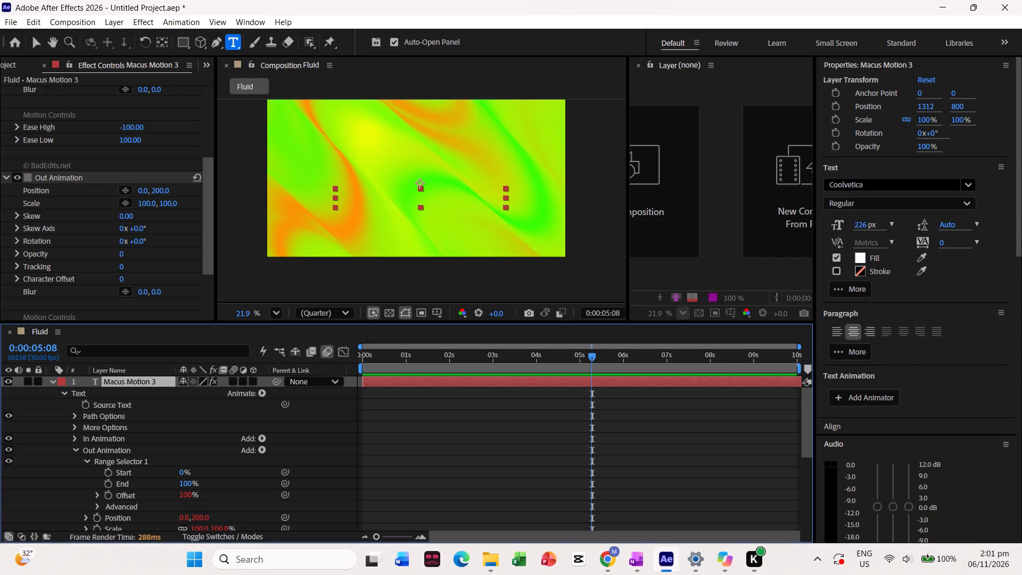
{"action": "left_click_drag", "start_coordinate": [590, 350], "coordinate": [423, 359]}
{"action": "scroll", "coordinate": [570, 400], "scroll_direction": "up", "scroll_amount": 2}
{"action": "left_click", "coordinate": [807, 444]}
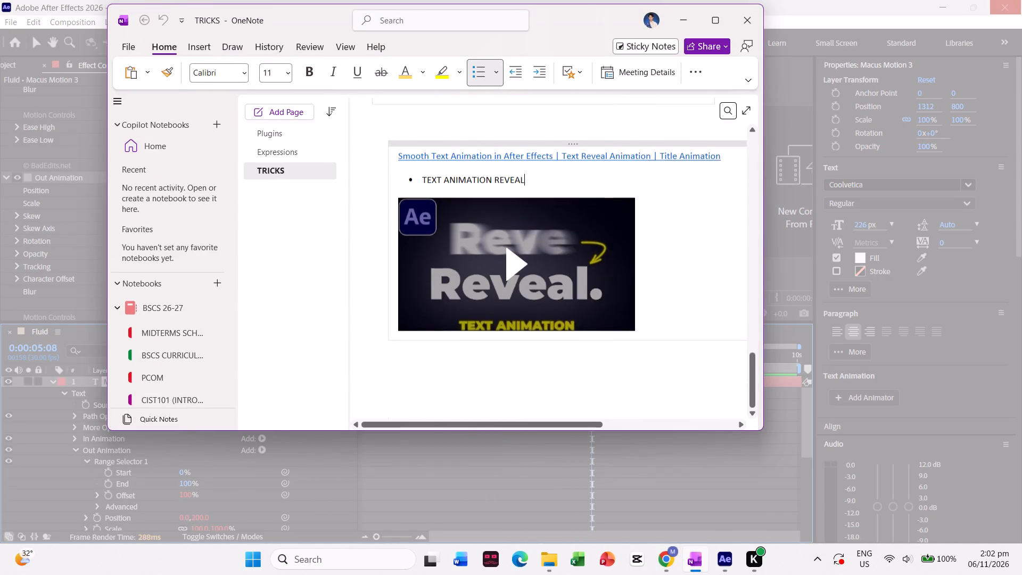
{"action": "scroll", "coordinate": [590, 345], "scroll_direction": "down", "scroll_amount": 2}
{"action": "left_click", "coordinate": [475, 333]}
{"action": "key", "text": "BackSpace"}
{"action": "key", "text": "BackSpace"}
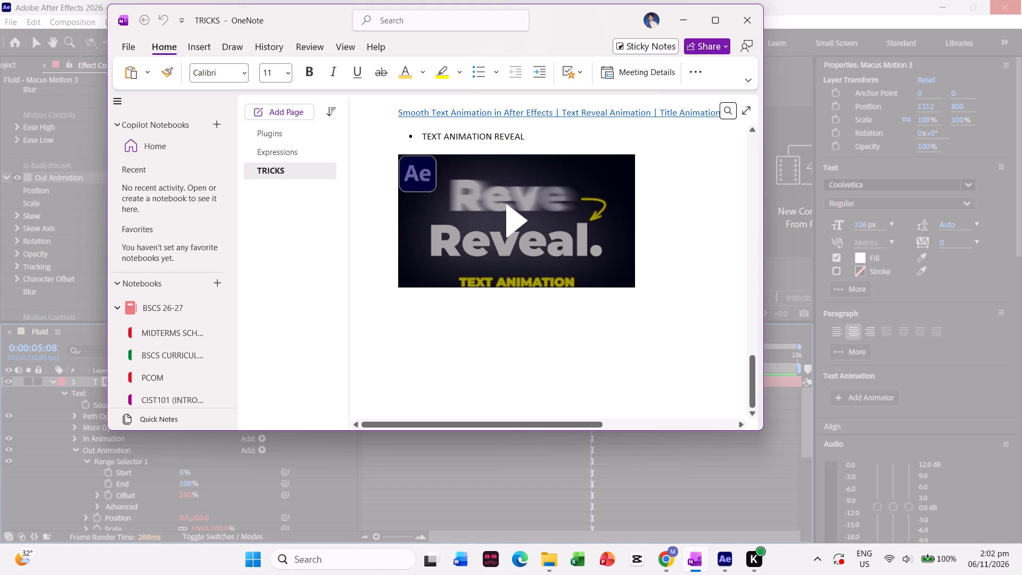
{"action": "key", "text": "BackSpace"}
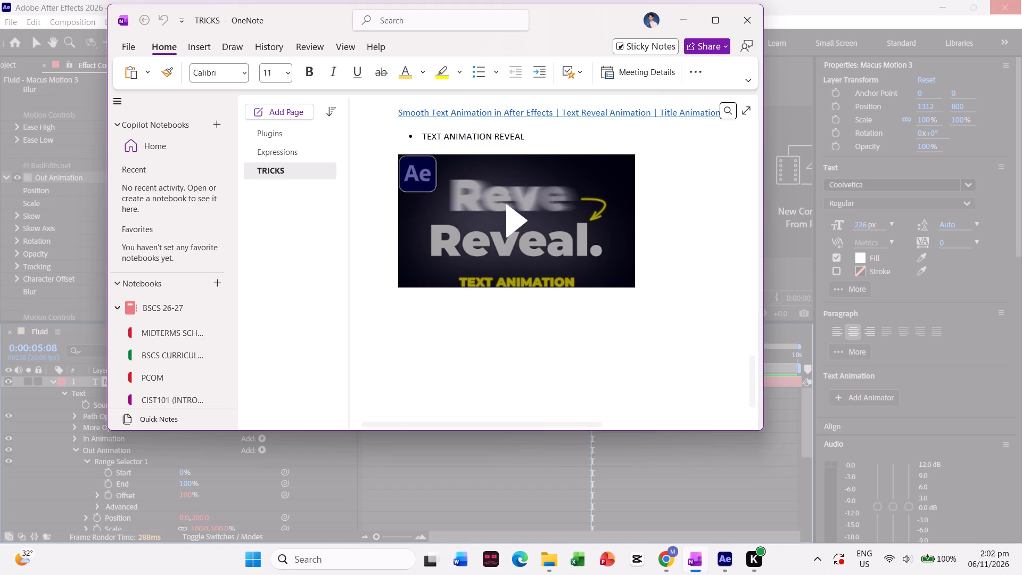
{"action": "left_click", "coordinate": [375, 325]}
{"action": "left_click", "coordinate": [390, 325]}
{"action": "left_click", "coordinate": [384, 330]}
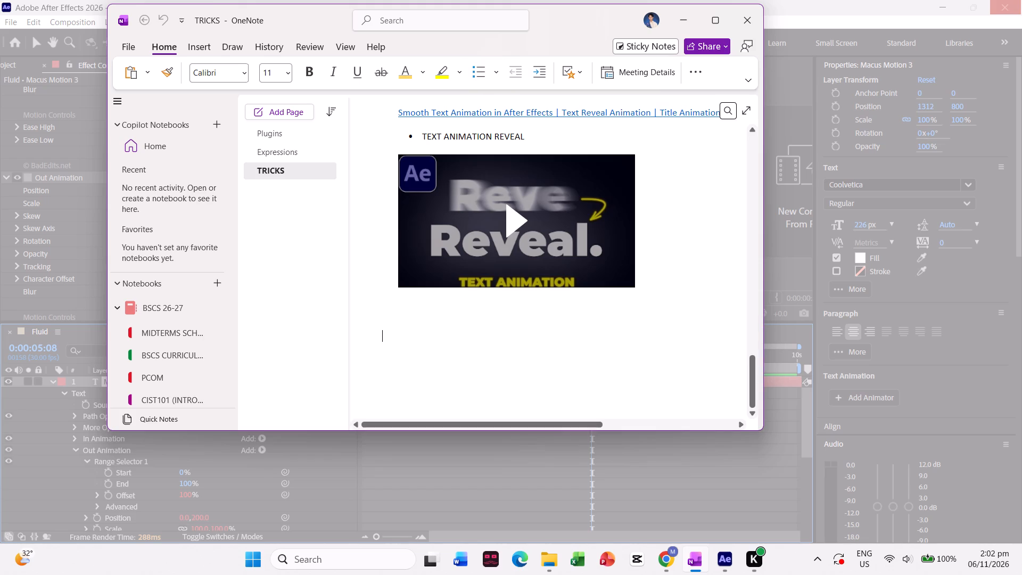
{"action": "type", "text": "* for internet anarchist"}
{"action": "key", "text": "Return"}
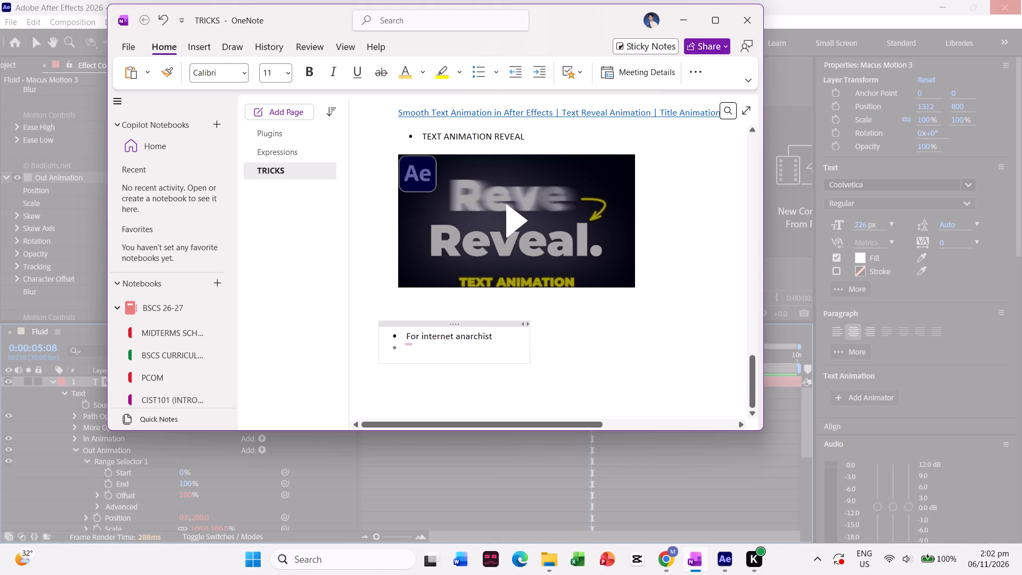
Write the second bullet of the note as "Use quick chromatic abberation".
{"action": "type", "text": "use chromatic abbe"}
{"action": "key", "text": "BackSpace"}
{"action": "key", "text": "BackSpace"}
{"action": "key", "text": "BackSpace"}
{"action": "key", "text": "BackSpace"}
{"action": "key", "text": "BackSpace"}
{"action": "key", "text": "BackSpace"}
{"action": "key", "text": "BackSpace"}
{"action": "key", "text": "BackSpace"}
{"action": "key", "text": "BackSpace"}
{"action": "key", "text": "BackSpace"}
{"action": "key", "text": "BackSpace"}
{"action": "key", "text": "BackSpace"}
{"action": "key", "text": "BackSpace"}
{"action": "key", "text": "BackSpace"}
{"action": "type", "text": "quick"}
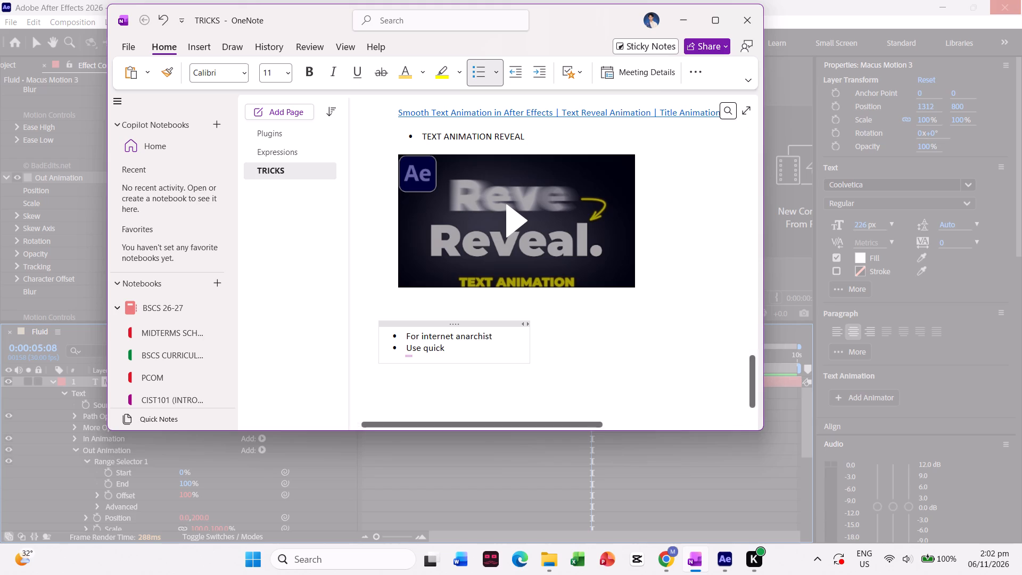
{"action": "key", "text": "space"}
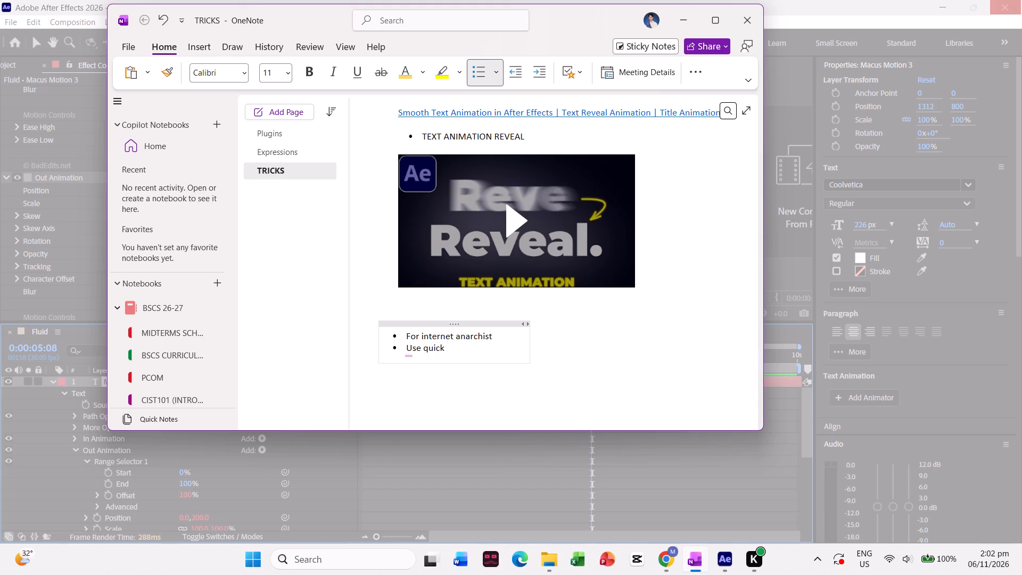
{"action": "type", "text": "chromatic abberation"}
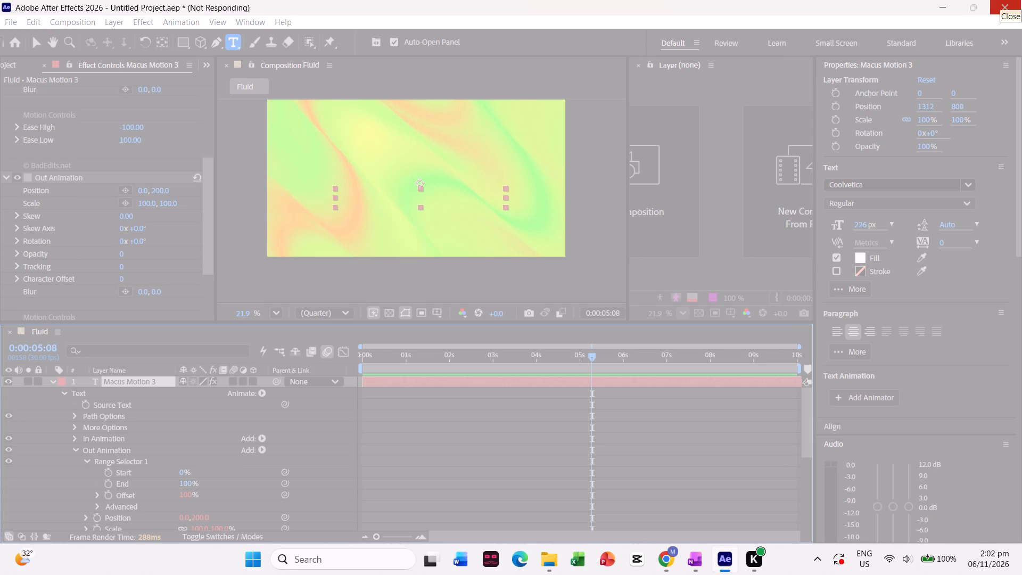
Return to the frozen After Effects window and force the program to close.
{"action": "left_click", "coordinate": [736, 554]}
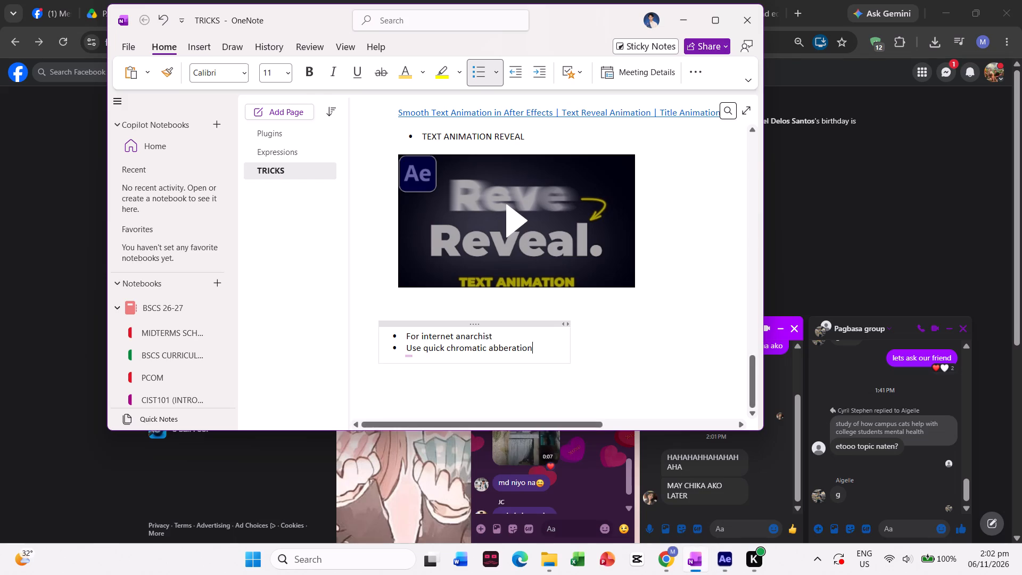
{"action": "left_click", "coordinate": [736, 554]}
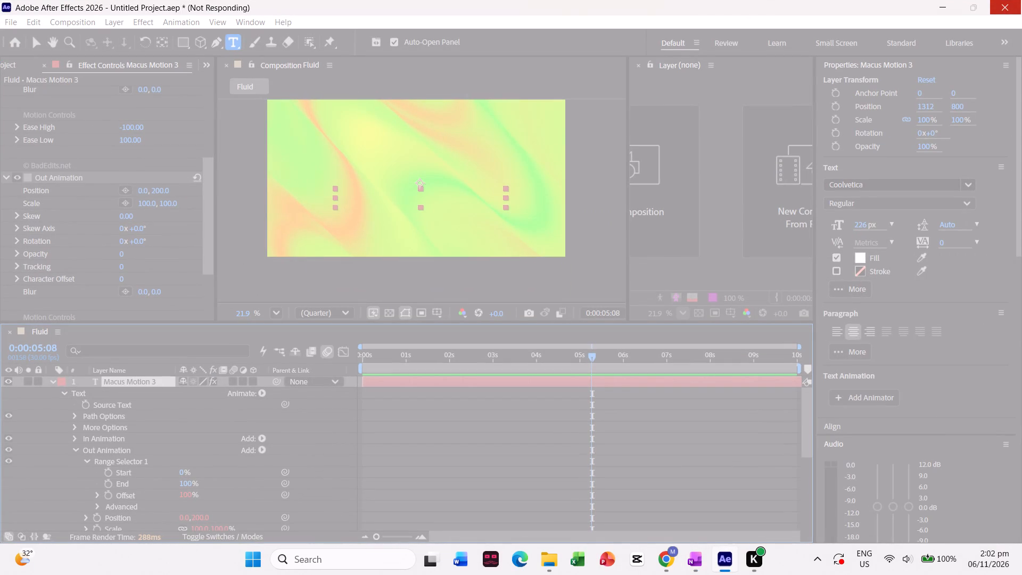
{"action": "left_click", "coordinate": [556, 322]}
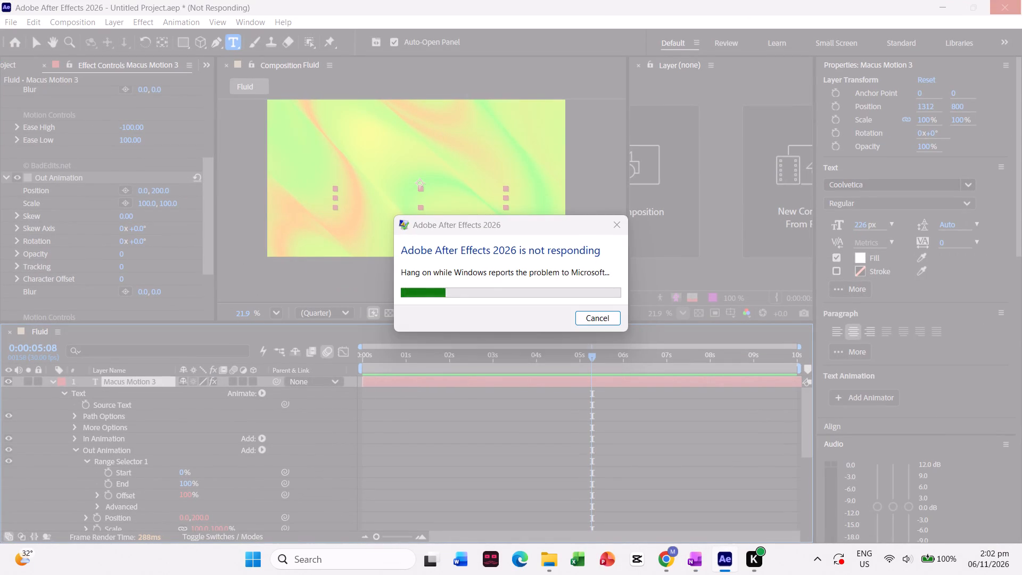
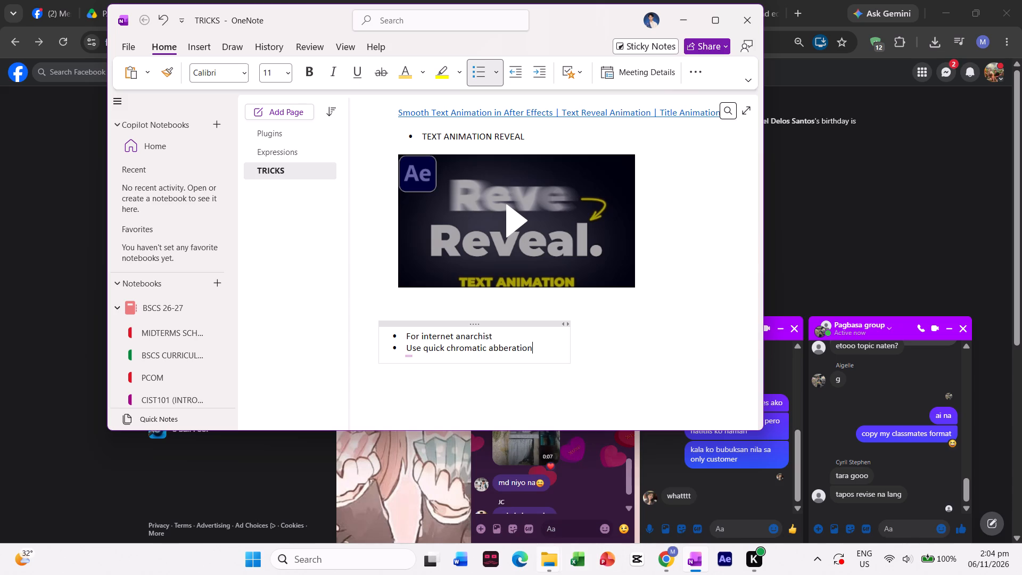
Relaunch After Effects.
{"action": "left_click", "coordinate": [719, 569]}
Switch to the Facebook page and send "na para bang babasahin naman non" to the Pagbasa group chat.
{"action": "left_click", "coordinate": [903, 525]}
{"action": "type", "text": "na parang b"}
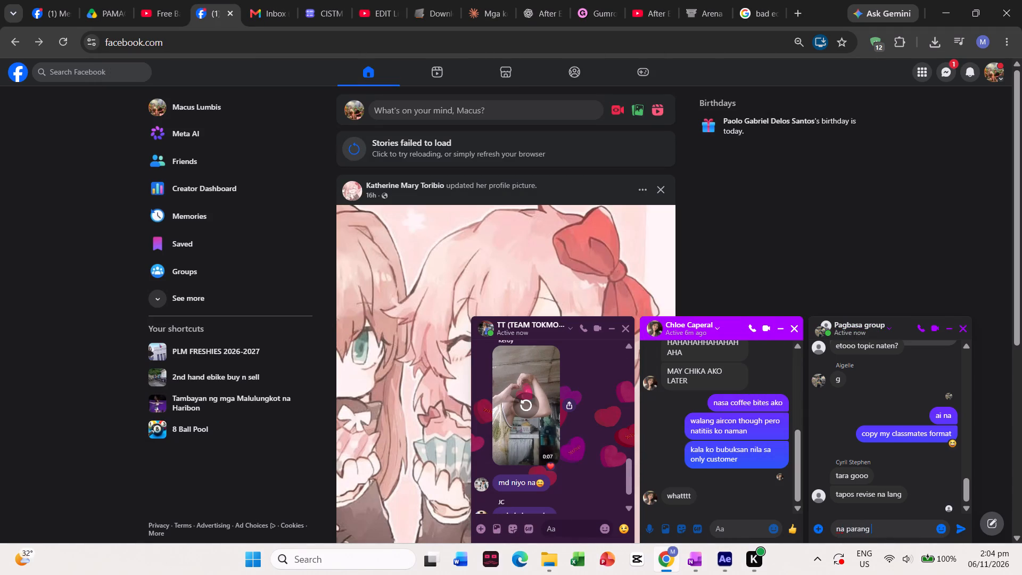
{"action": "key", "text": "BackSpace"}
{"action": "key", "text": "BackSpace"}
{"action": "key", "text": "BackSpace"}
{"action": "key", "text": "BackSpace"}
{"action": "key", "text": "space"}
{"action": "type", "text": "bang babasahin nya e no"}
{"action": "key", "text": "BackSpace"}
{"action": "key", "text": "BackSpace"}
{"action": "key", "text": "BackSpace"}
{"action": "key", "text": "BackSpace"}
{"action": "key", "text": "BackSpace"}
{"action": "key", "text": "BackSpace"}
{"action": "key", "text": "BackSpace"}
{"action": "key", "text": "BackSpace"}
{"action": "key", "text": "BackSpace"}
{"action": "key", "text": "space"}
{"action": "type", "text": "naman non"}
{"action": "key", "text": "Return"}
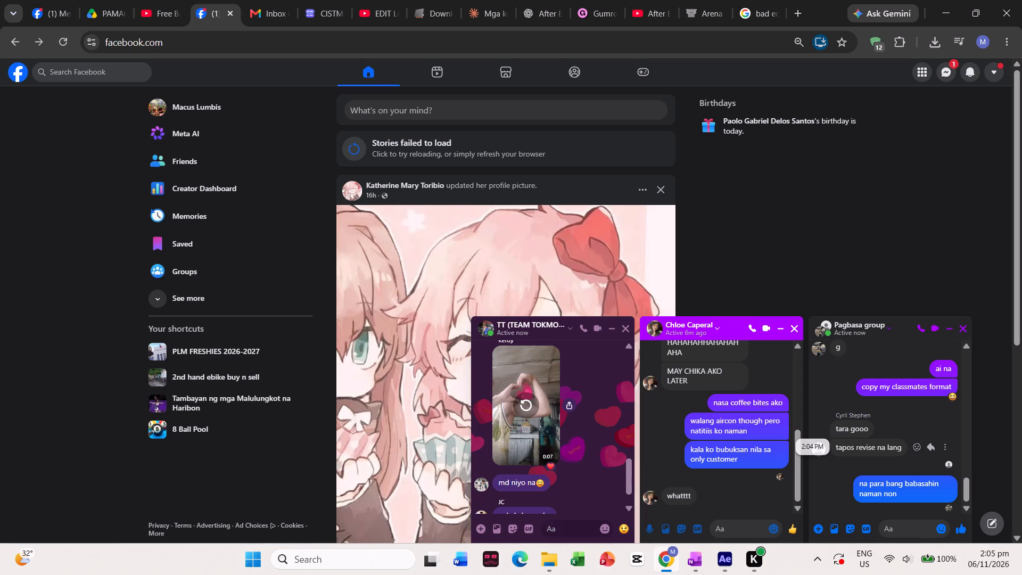
Switch to the starting After Effects and continue the normal launch from the Crash Repair Options.
{"action": "left_click", "coordinate": [538, 573]}
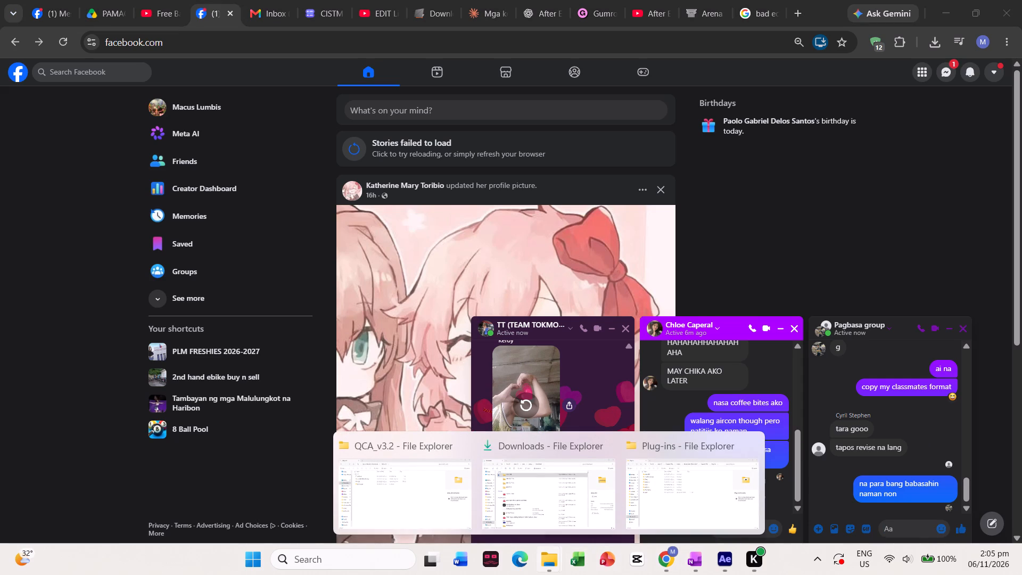
{"action": "left_click", "coordinate": [730, 557]}
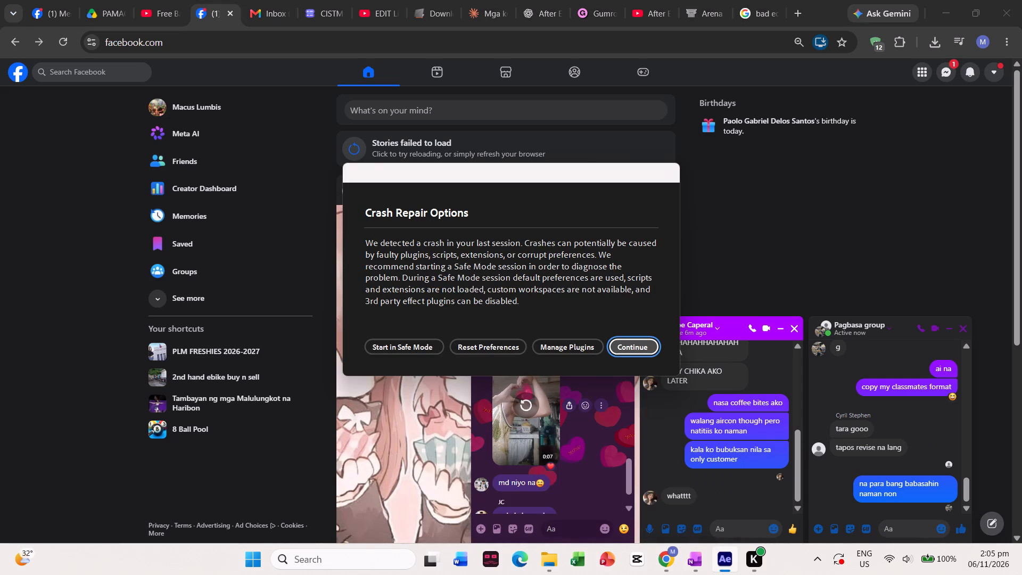
{"action": "left_click", "coordinate": [628, 346]}
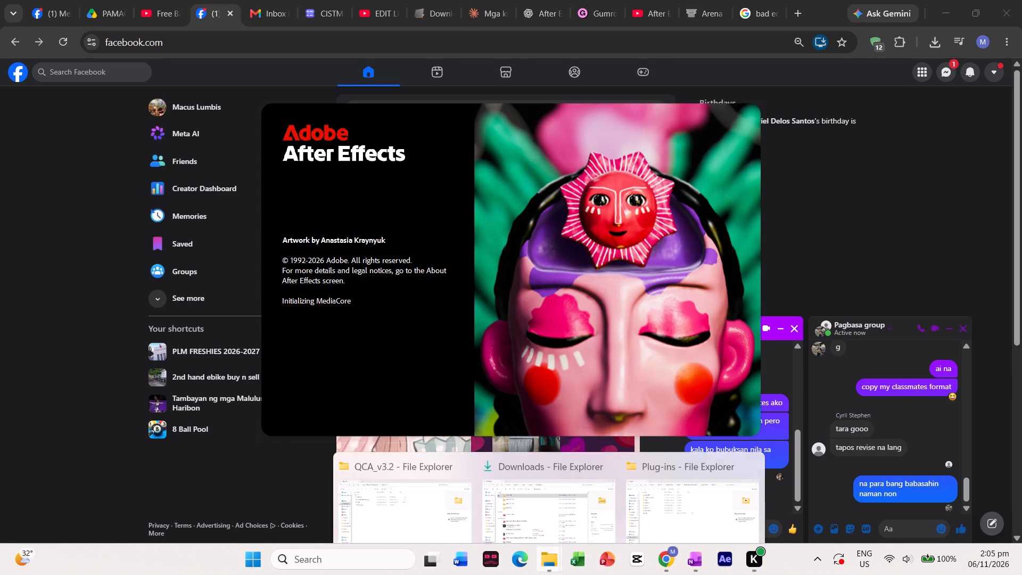
Close the QCA_v3.2, Downloads and Plug-ins File Explorer windows.
{"action": "left_click", "coordinate": [461, 445]}
{"action": "left_click", "coordinate": [529, 443]}
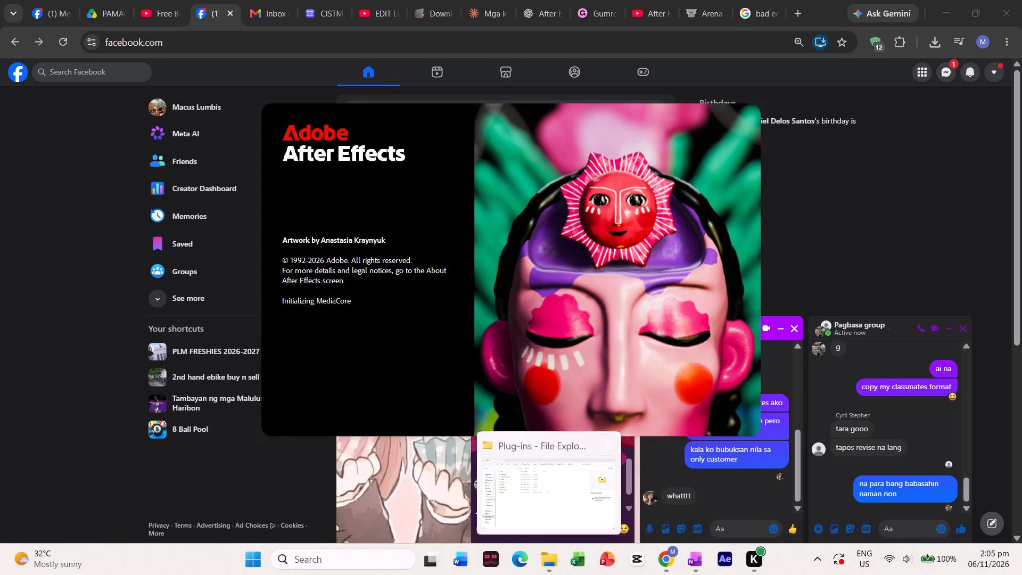
{"action": "left_click", "coordinate": [601, 449]}
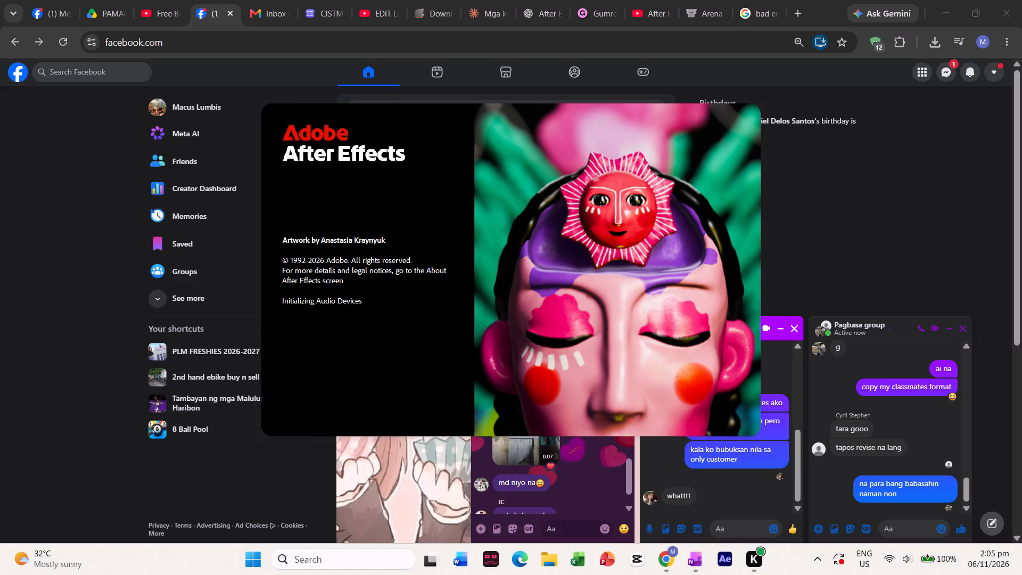
{"action": "left_click", "coordinate": [781, 8]}
{"action": "left_click", "coordinate": [532, 10]}
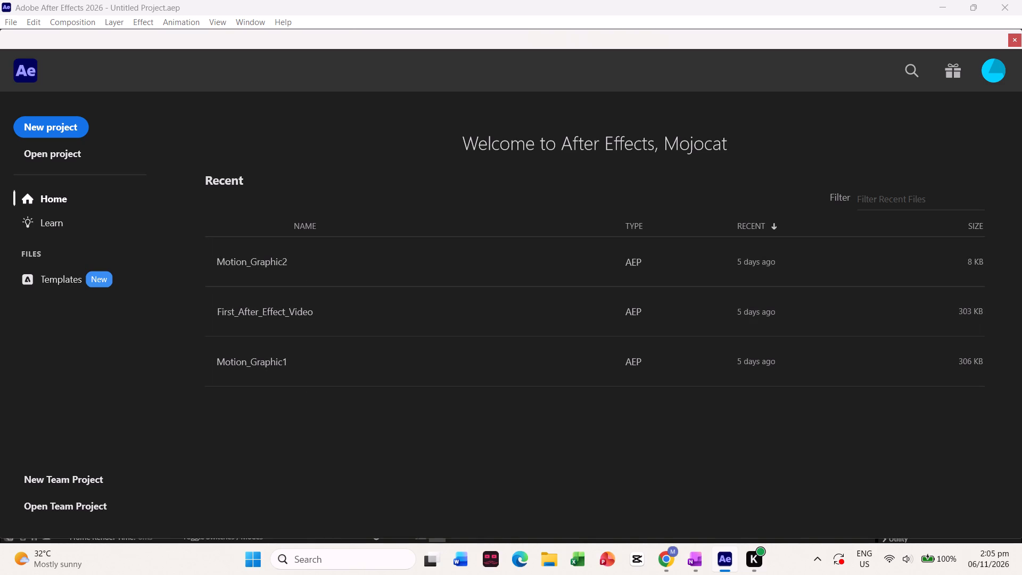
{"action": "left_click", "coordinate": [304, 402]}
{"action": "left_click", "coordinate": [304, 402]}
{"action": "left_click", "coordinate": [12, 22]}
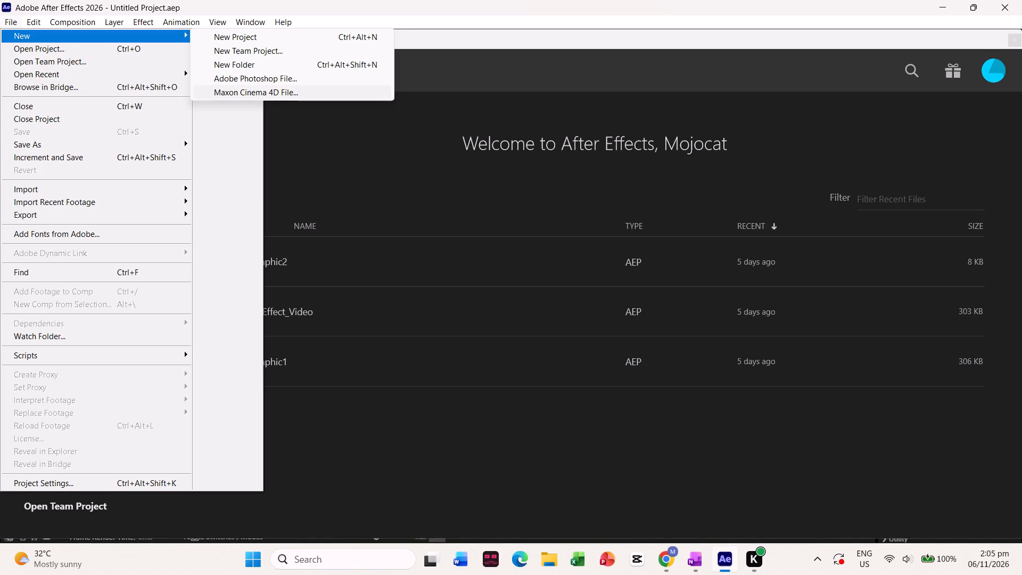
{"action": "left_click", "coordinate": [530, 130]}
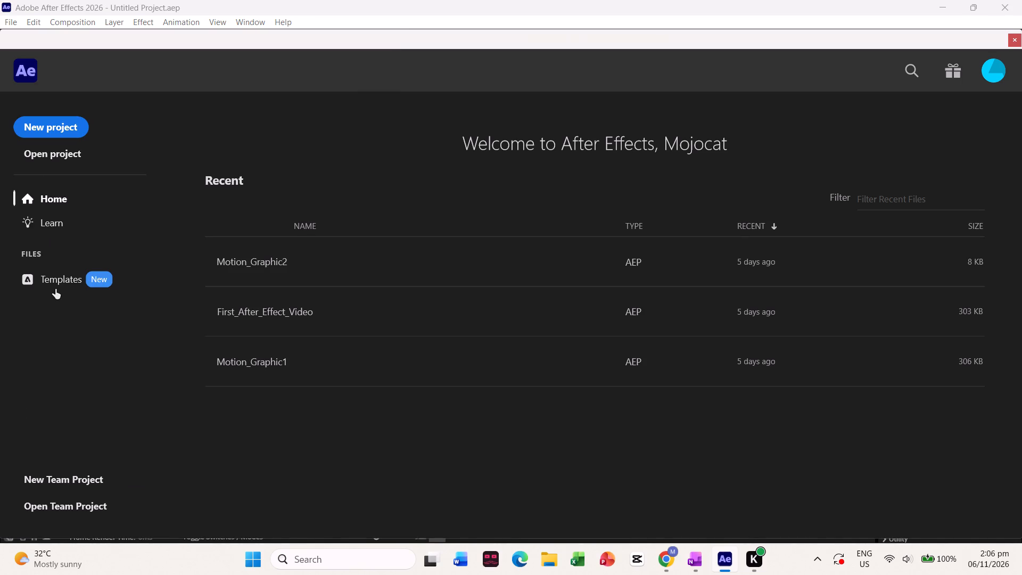
Start a new After Effects project with a 2560 x 1440 px composition and a duration of 0;00;10;00.
{"action": "left_click", "coordinate": [63, 124]}
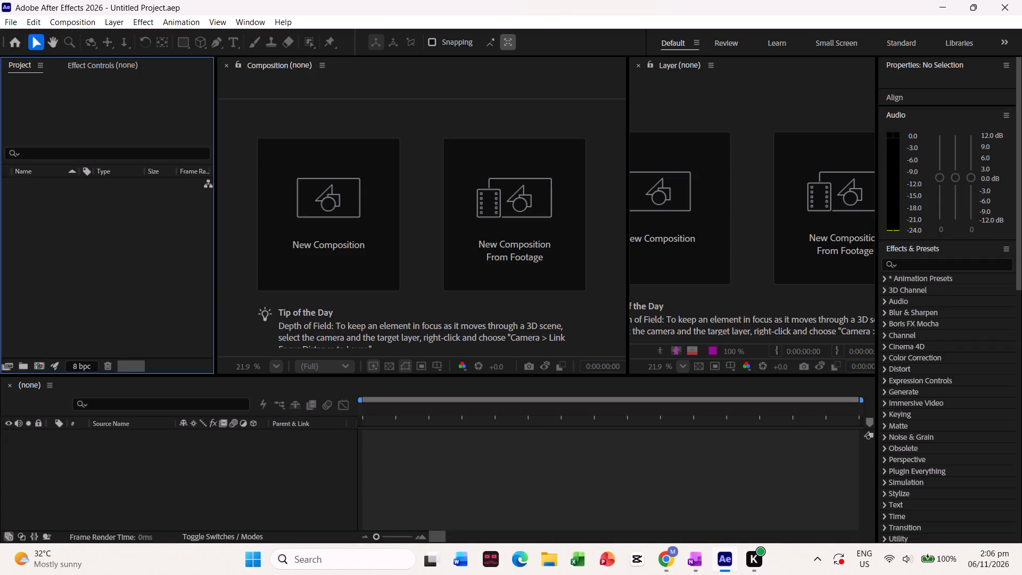
{"action": "left_click", "coordinate": [356, 243]}
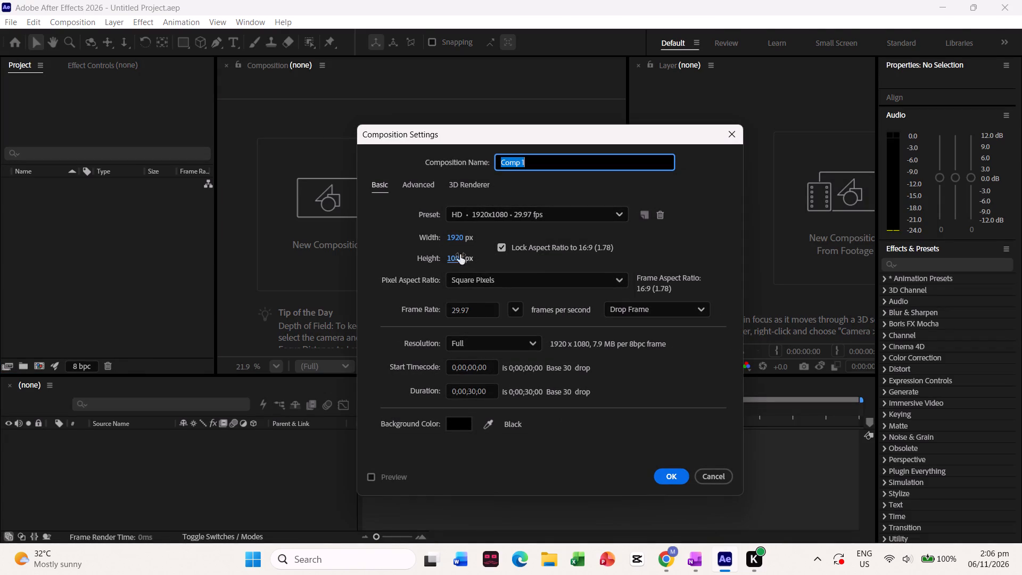
{"action": "left_click", "coordinate": [460, 240]}
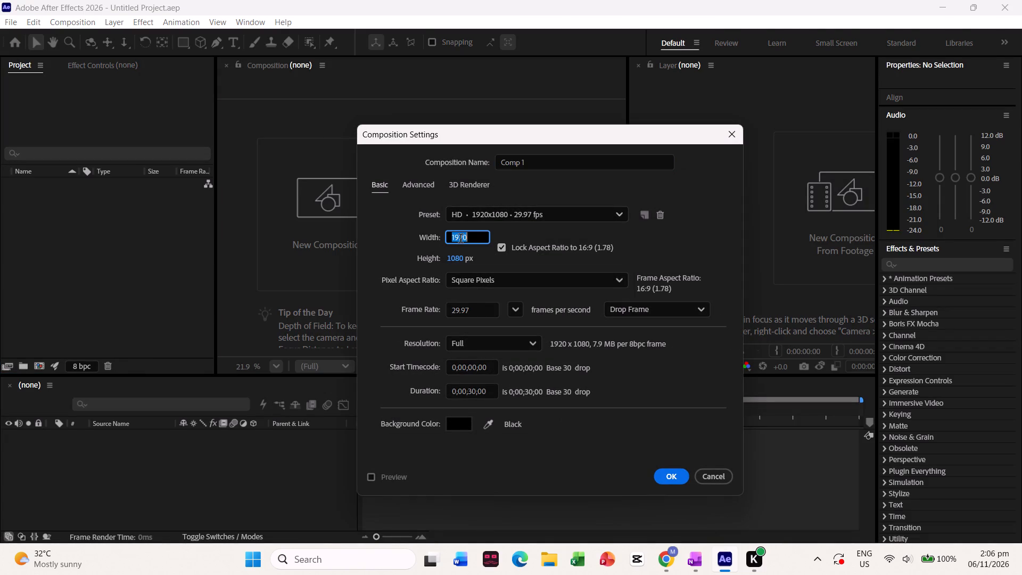
{"action": "type", "text": "2560"}
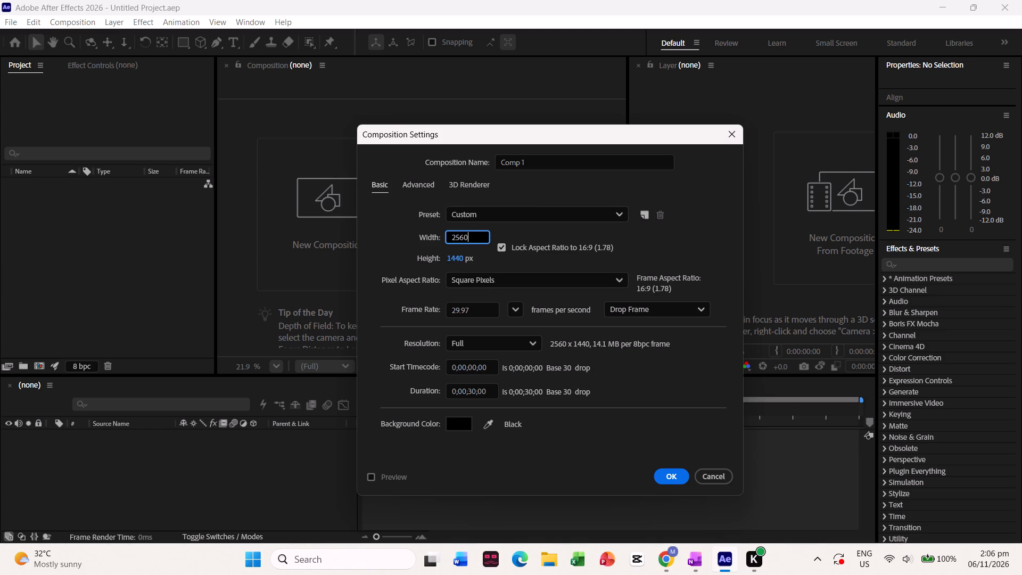
{"action": "left_click", "coordinate": [608, 472]}
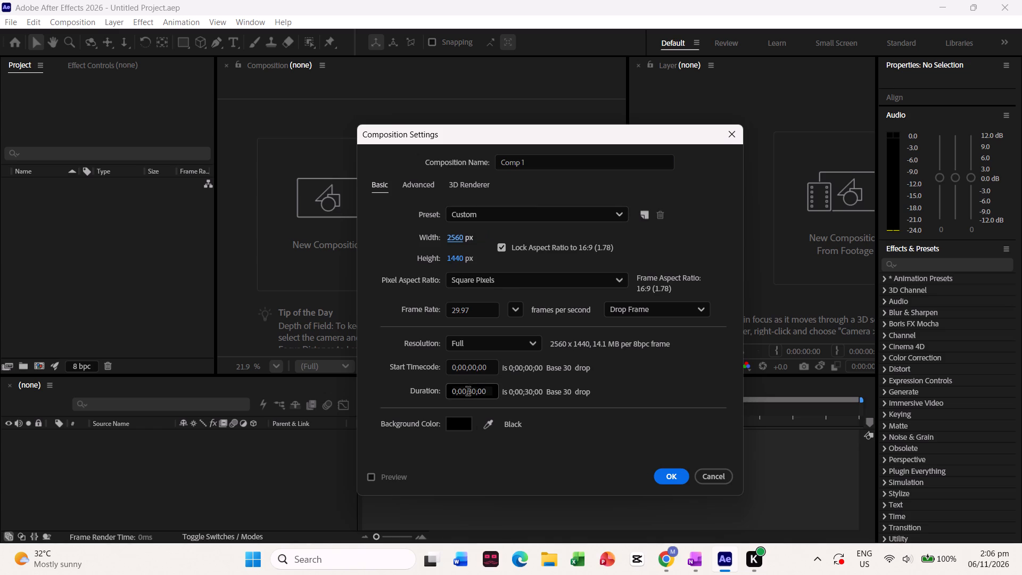
{"action": "left_click", "coordinate": [468, 393]}
{"action": "key", "text": "Right"}
{"action": "key", "text": "BackSpace"}
{"action": "key", "text": "1"}
{"action": "left_click", "coordinate": [538, 474]}
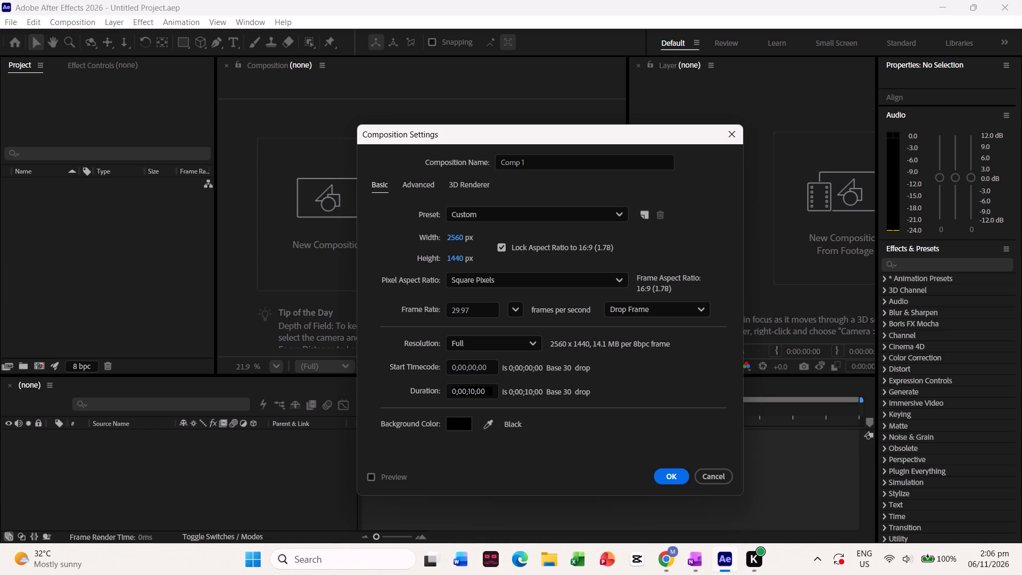
{"action": "left_click", "coordinate": [656, 474]}
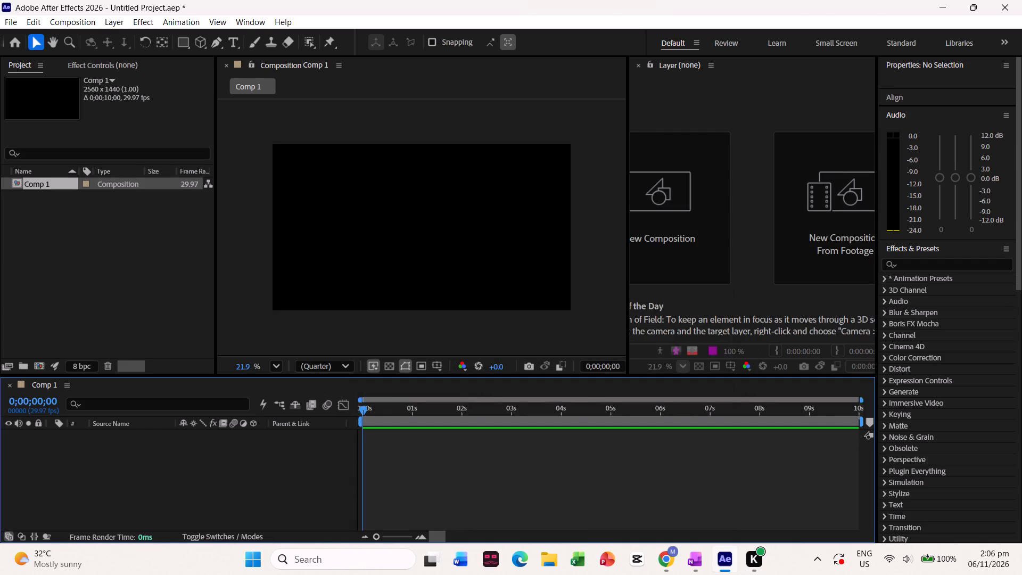
Add a composition-sized dark gray solid layer named "Fluid".
{"action": "key", "text": "ctrl+y"}
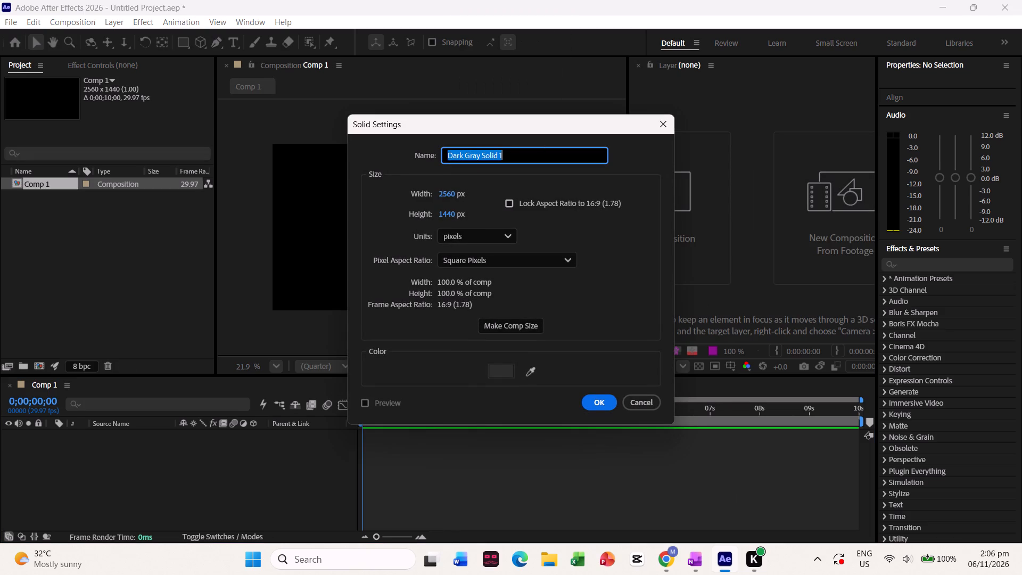
{"action": "key", "text": "BackSpace"}
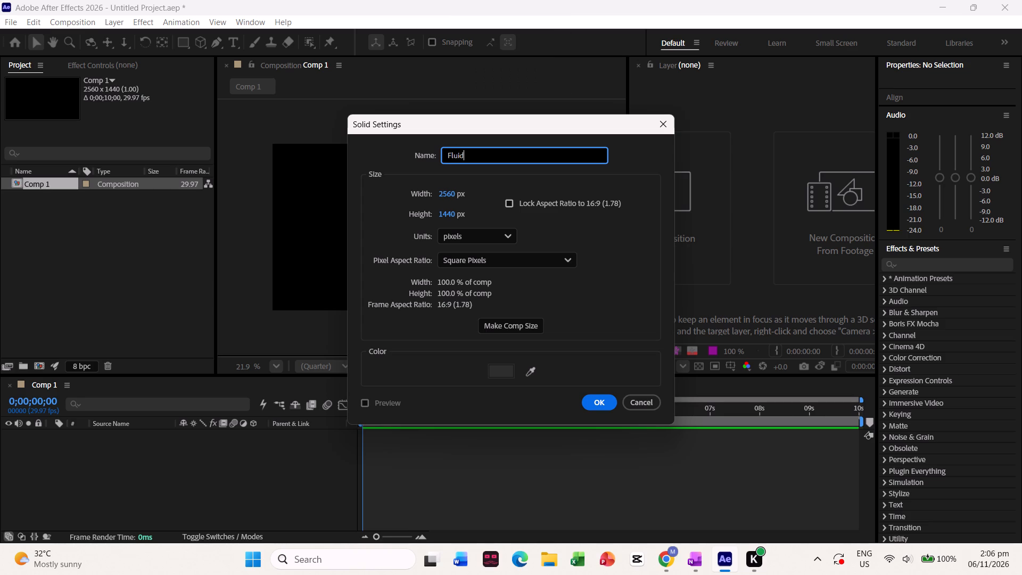
{"action": "left_click", "coordinate": [607, 404]}
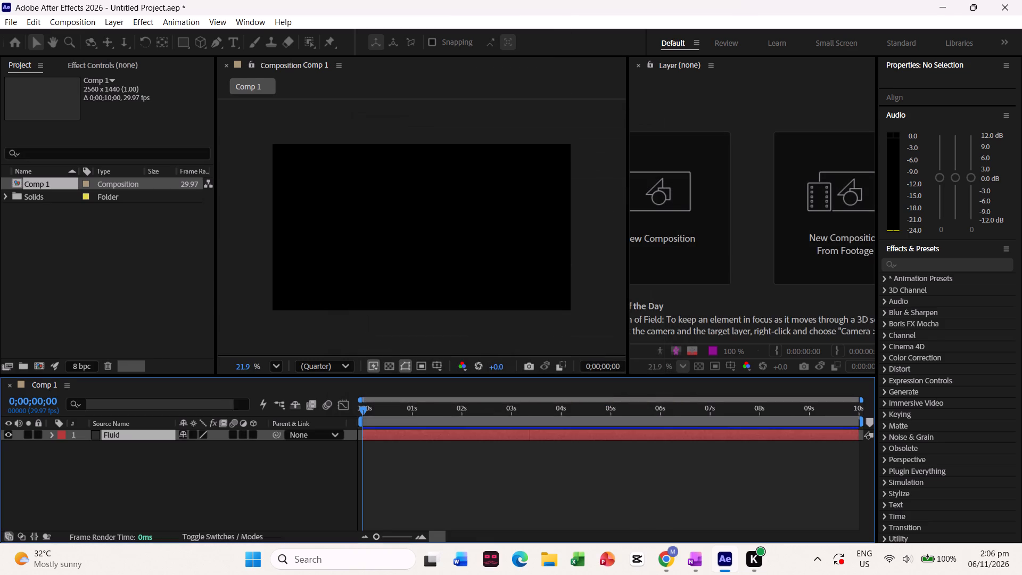
{"action": "left_click", "coordinate": [282, 464]}
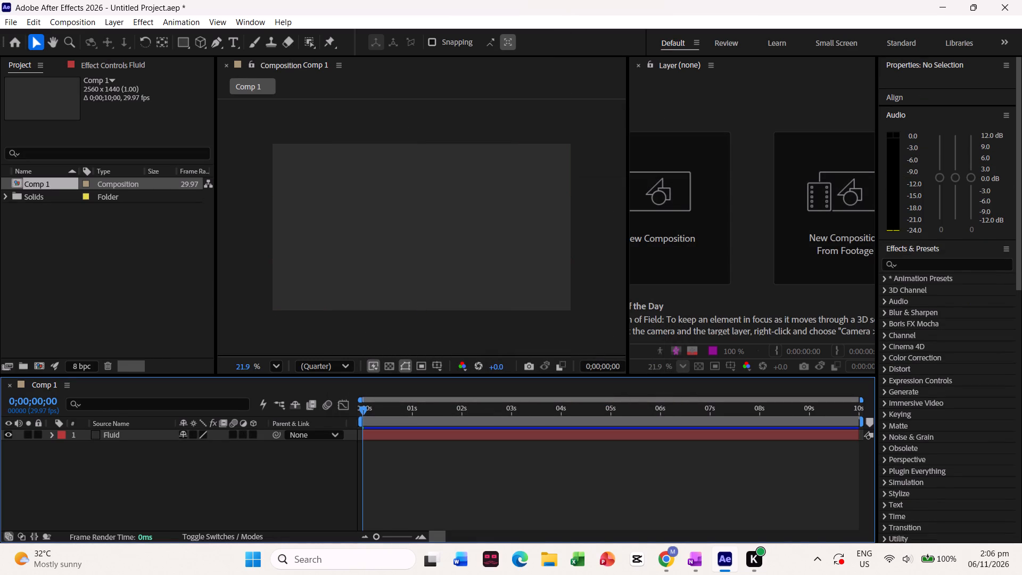
Find the 4-Color Gradient effect and apply it to the Fluid layer.
{"action": "left_click", "coordinate": [958, 267]}
{"action": "type", "text": "4-"}
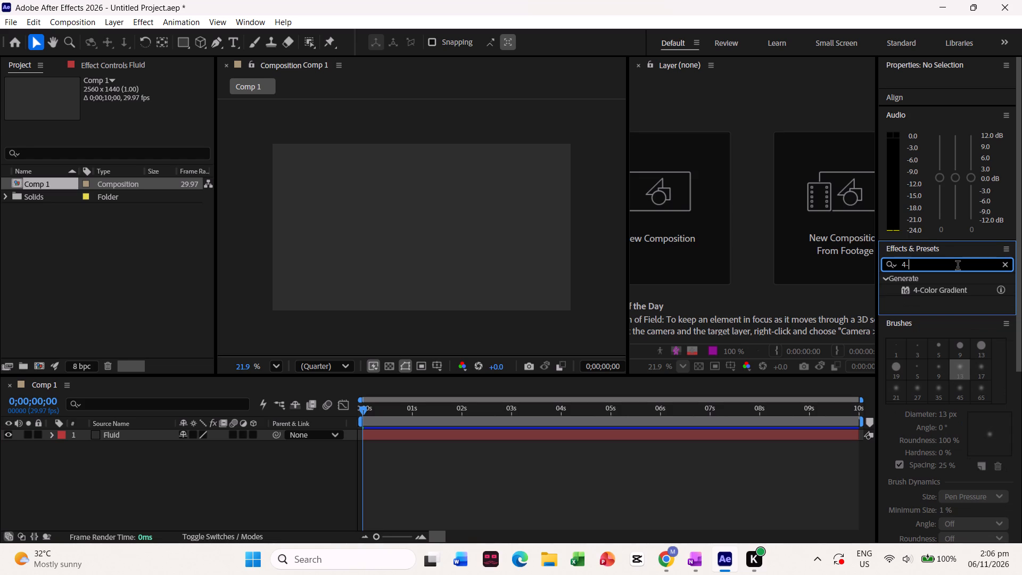
{"action": "left_click", "coordinate": [935, 294]}
{"action": "left_click_drag", "start_coordinate": [933, 290], "coordinate": [180, 434]}
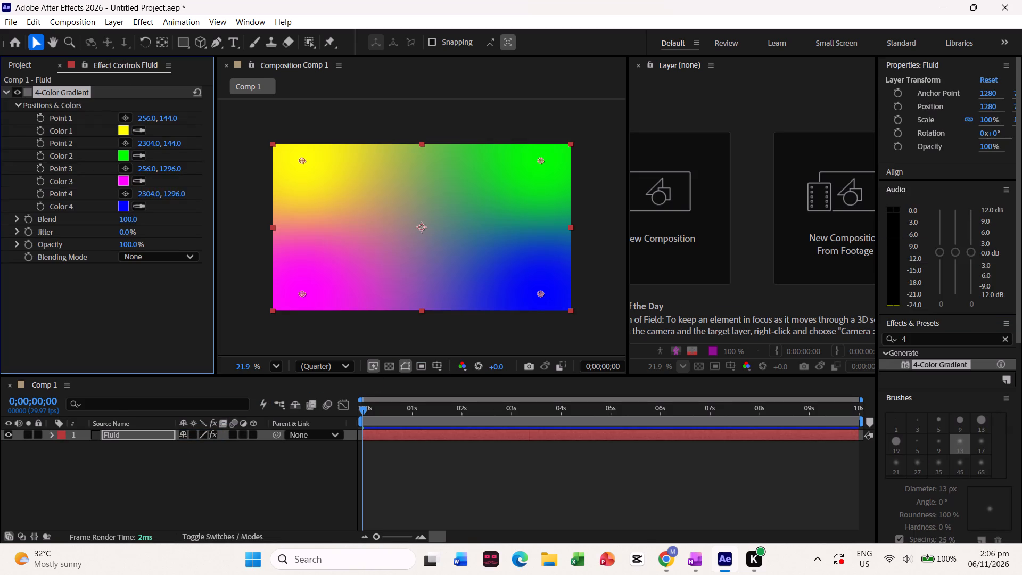
{"action": "left_click", "coordinate": [426, 459]}
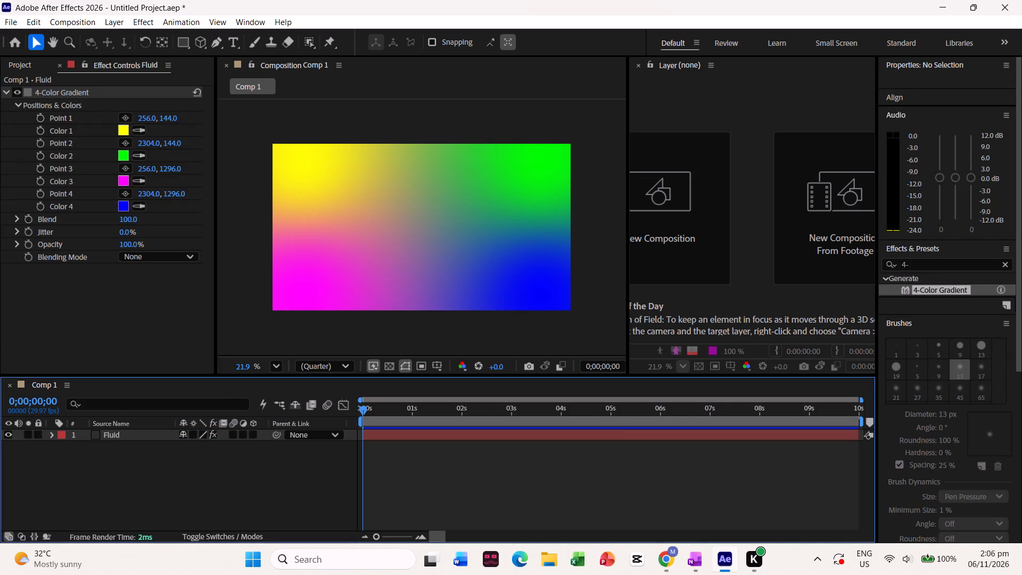
Add a text layer reading "Macus Motion 3" over the gradient in the composition.
{"action": "left_click", "coordinate": [236, 37]}
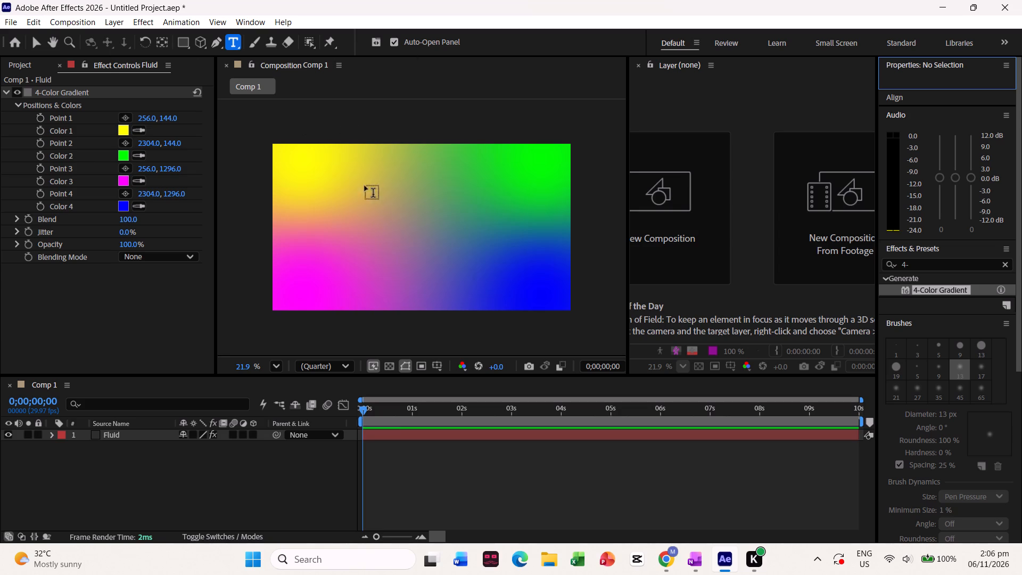
{"action": "left_click", "coordinate": [367, 226]}
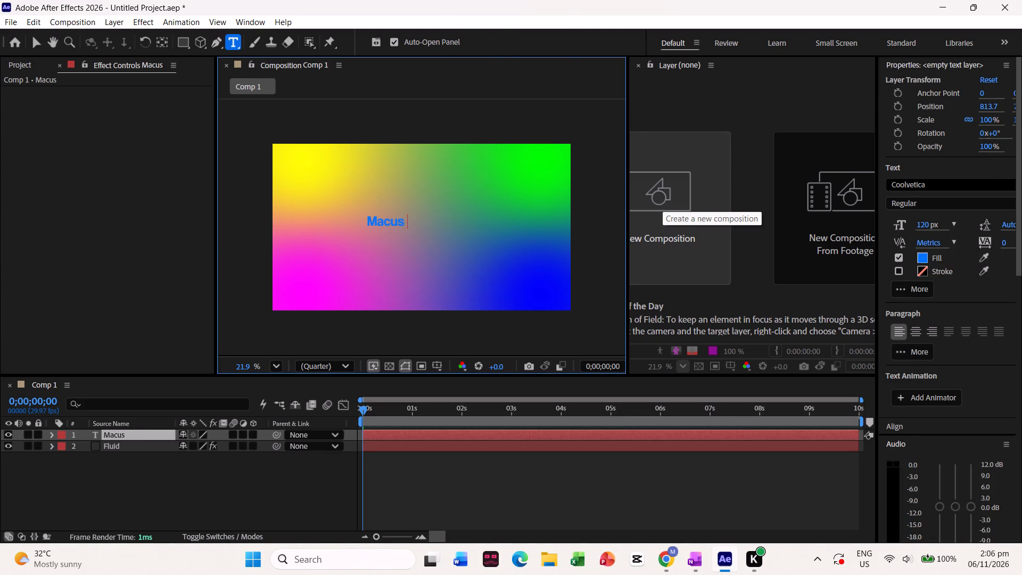
{"action": "key", "text": "space"}
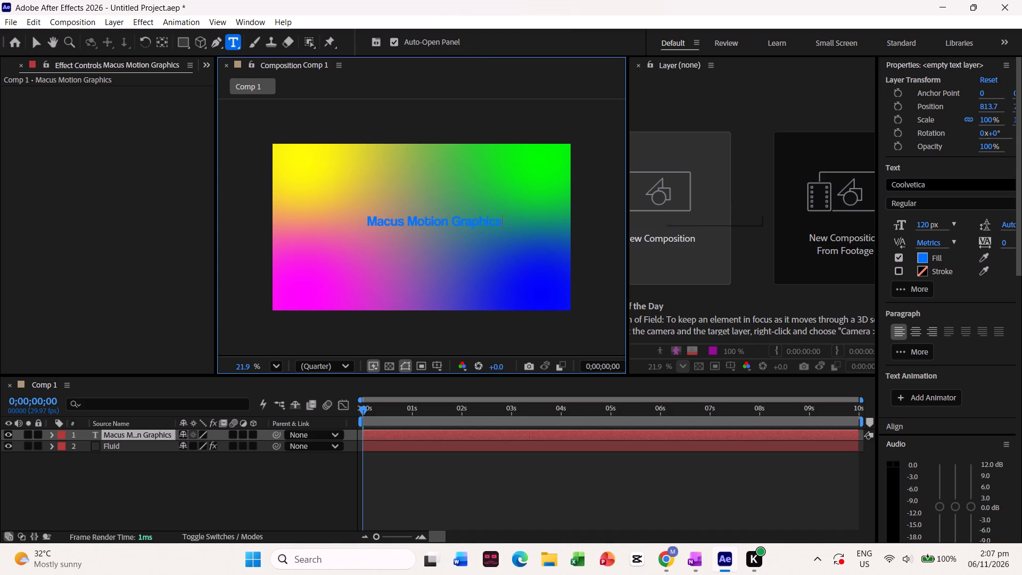
{"action": "key", "text": "BackSpace"}
{"action": "key", "text": "BackSpace"}
{"action": "key", "text": "BackSpace"}
{"action": "key", "text": "BackSpace"}
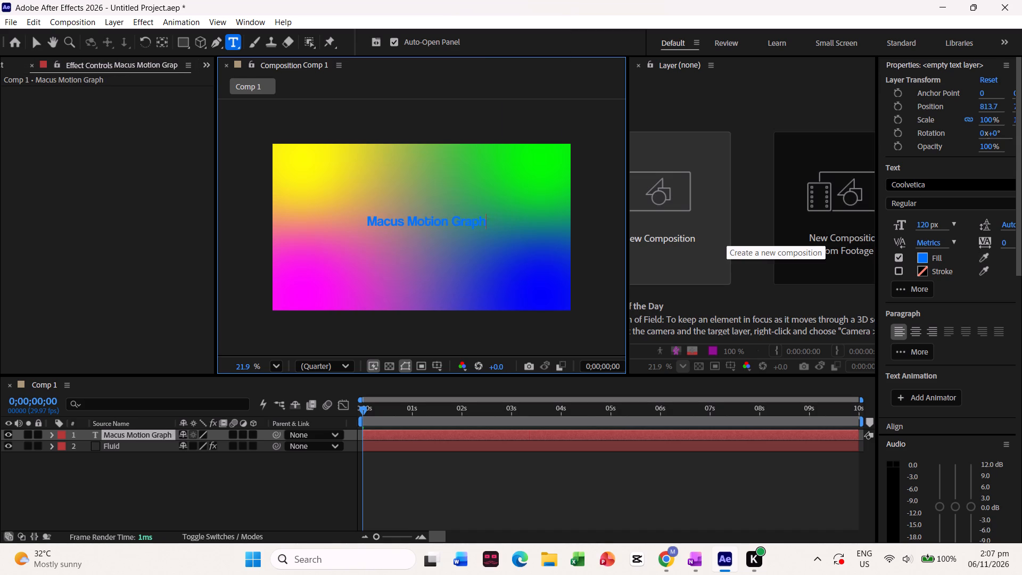
{"action": "key", "text": "BackSpace"}
{"action": "key", "text": "BackSpace"}
{"action": "key", "text": "BackSpace"}
{"action": "key", "text": "BackSpace"}
{"action": "key", "text": "1"}
{"action": "key", "text": "BackSpace"}
{"action": "key", "text": "3"}
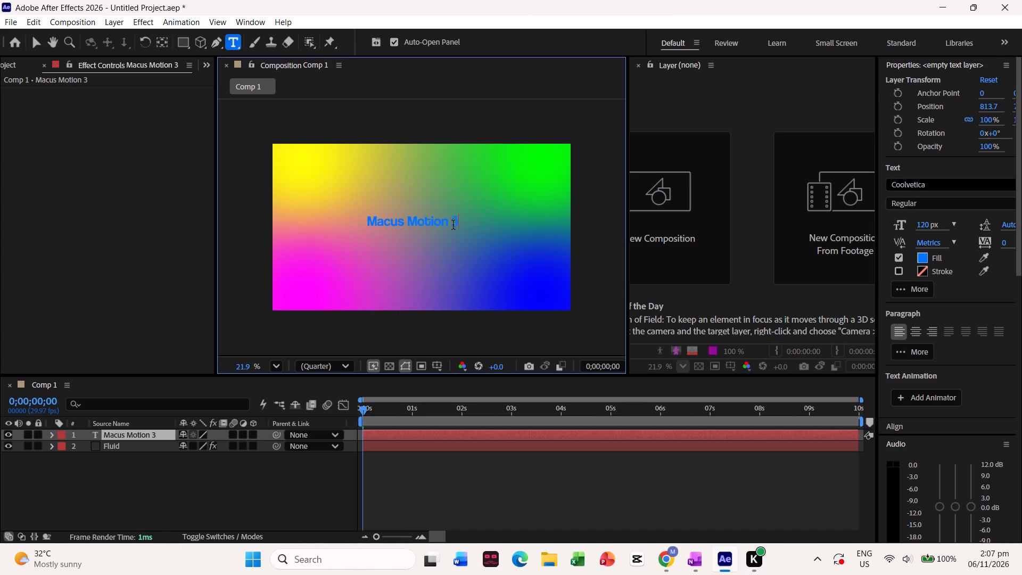
Set the fill of the whole "Macus Motion 3" text to white and its font size to 211 px.
{"action": "left_click_drag", "start_coordinate": [459, 225], "coordinate": [346, 206]}
{"action": "left_click", "coordinate": [919, 251]}
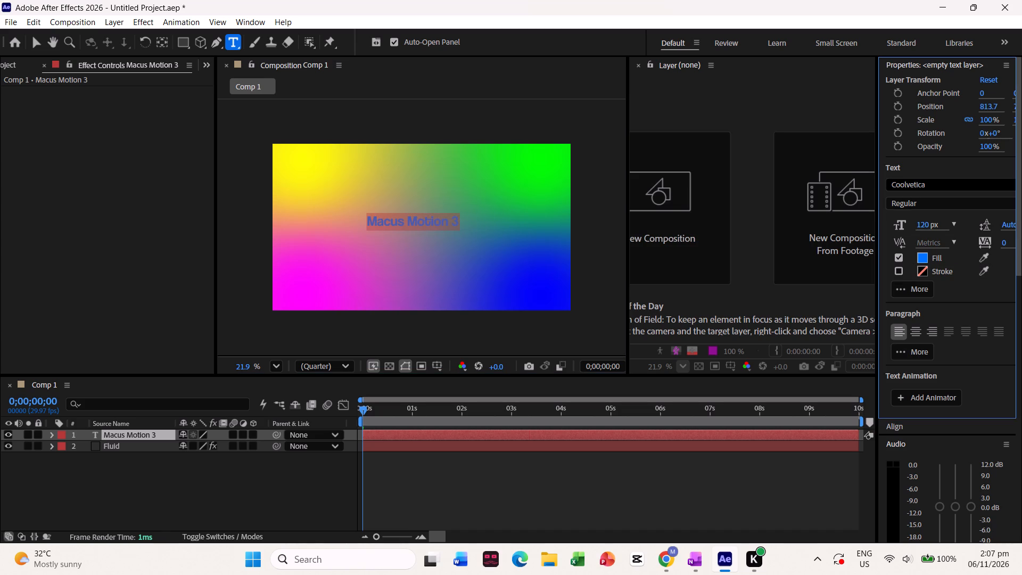
{"action": "left_click", "coordinate": [922, 258]}
{"action": "left_click_drag", "start_coordinate": [490, 233], "coordinate": [312, 211]}
{"action": "left_click", "coordinate": [680, 224]}
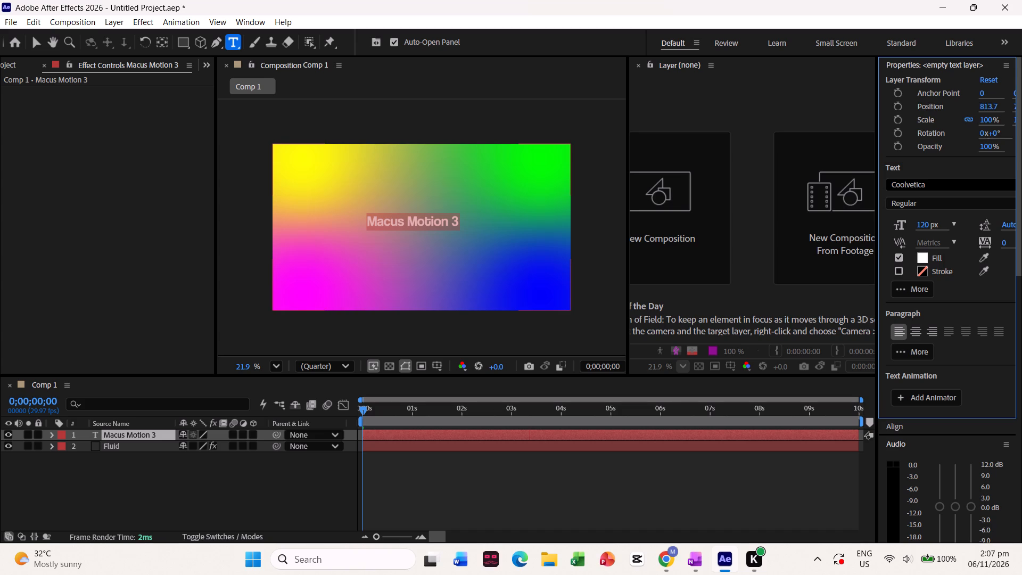
{"action": "left_click_drag", "start_coordinate": [936, 225], "coordinate": [999, 225]}
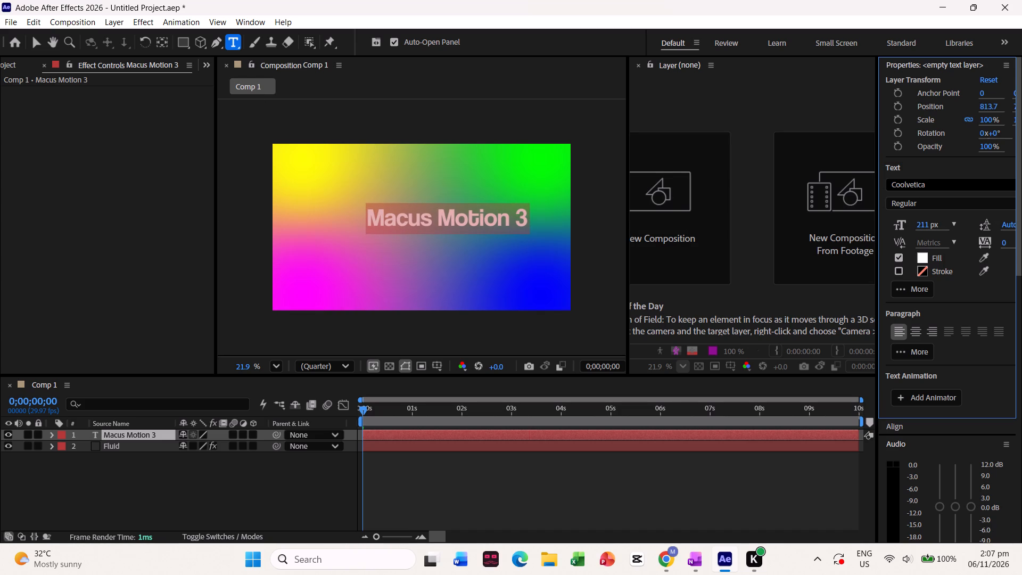
Move the "Macus Motion 3" text to about the centre of the composition, at a horizontal position of 649.1.
{"action": "left_click", "coordinate": [35, 42]}
{"action": "left_click_drag", "start_coordinate": [473, 219], "coordinate": [440, 226]}
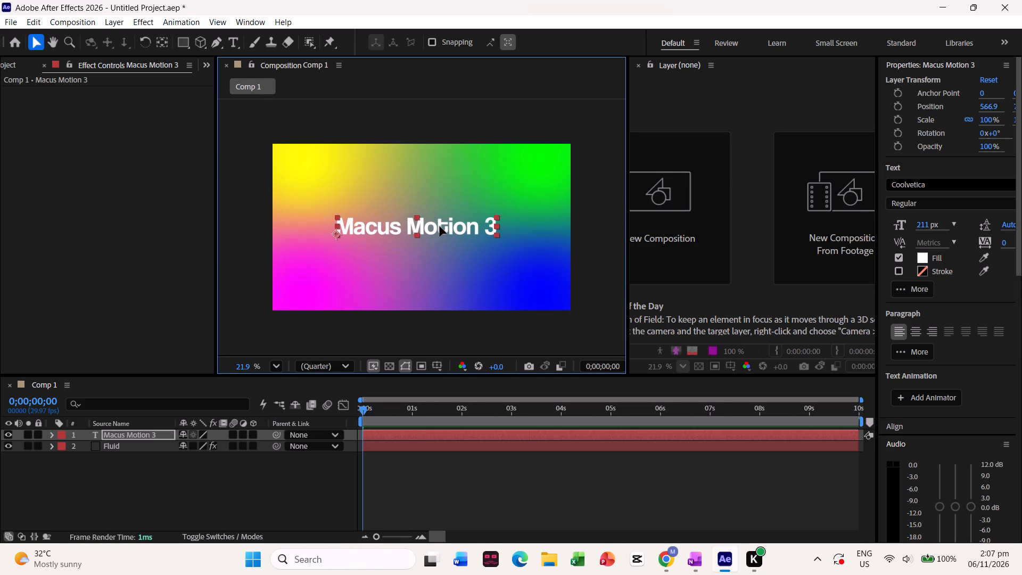
{"action": "left_click_drag", "start_coordinate": [440, 226], "coordinate": [454, 231]}
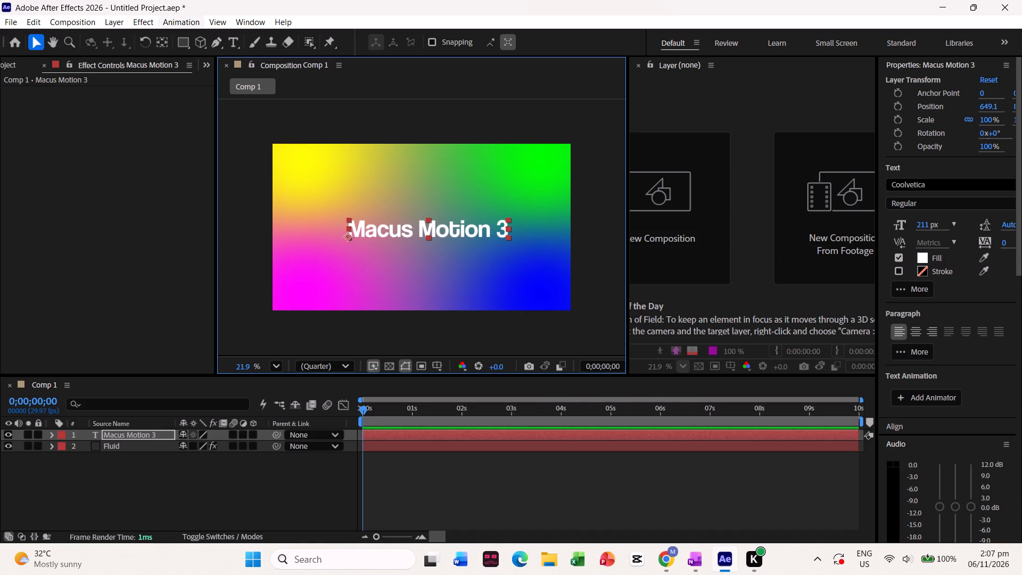
Open the BadFX extension, set its panel group to stacked, and close the extension window.
{"action": "left_click", "coordinate": [257, 22]}
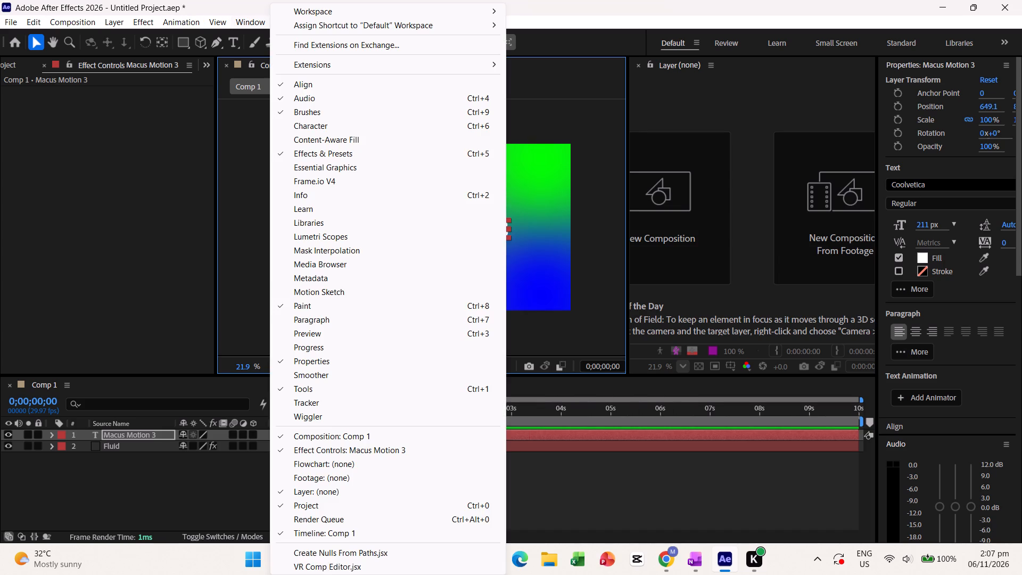
{"action": "left_click", "coordinate": [324, 66]}
{"action": "left_click", "coordinate": [536, 69]}
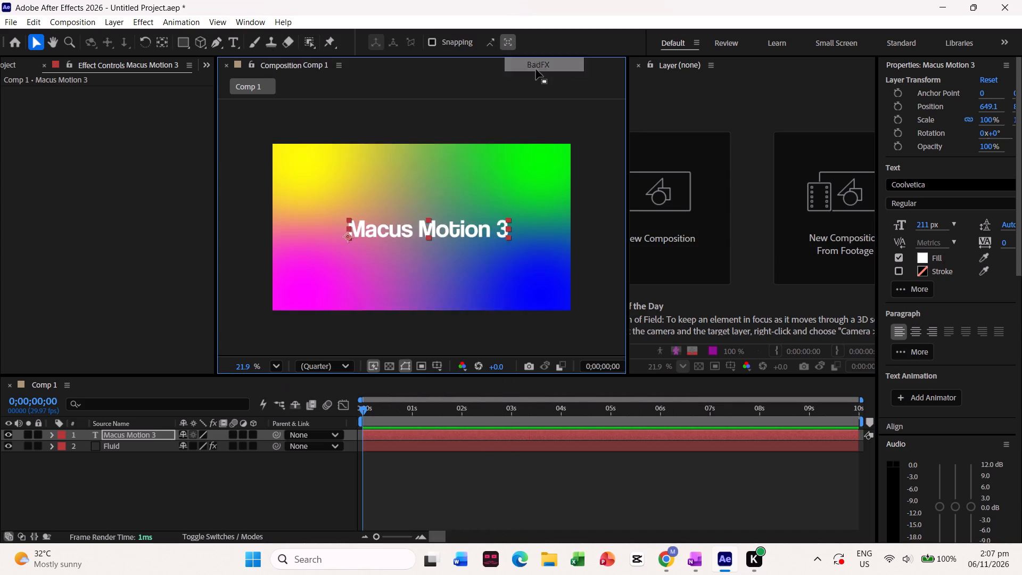
{"action": "left_click", "coordinate": [319, 70]}
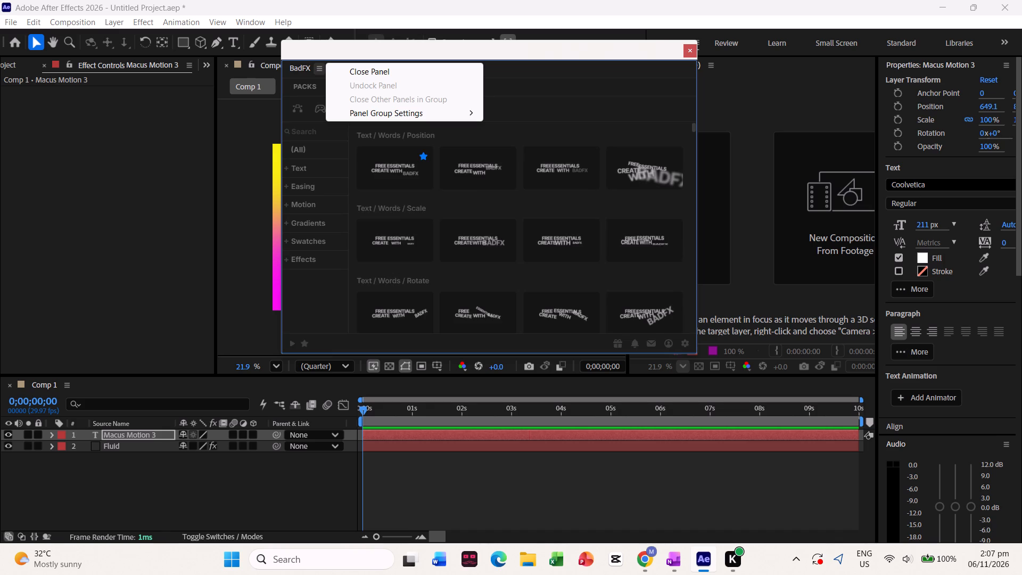
{"action": "left_click", "coordinate": [367, 110]}
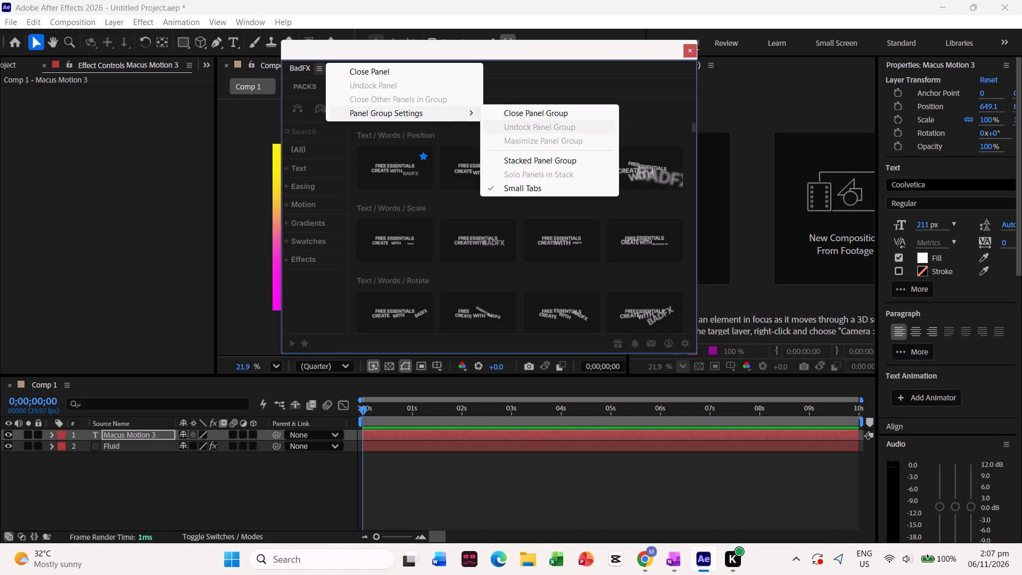
{"action": "left_click", "coordinate": [519, 158]}
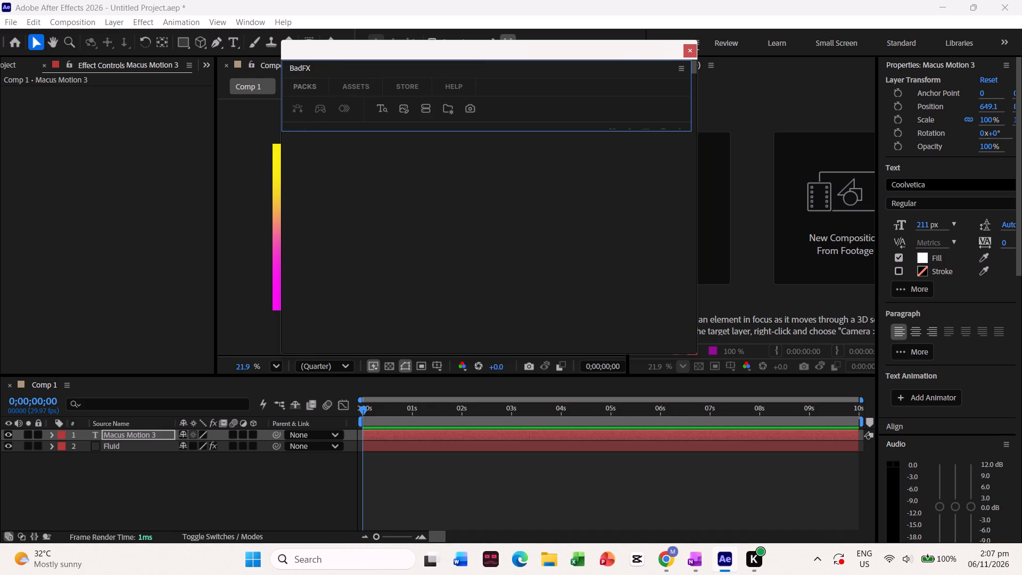
{"action": "left_click", "coordinate": [688, 50]}
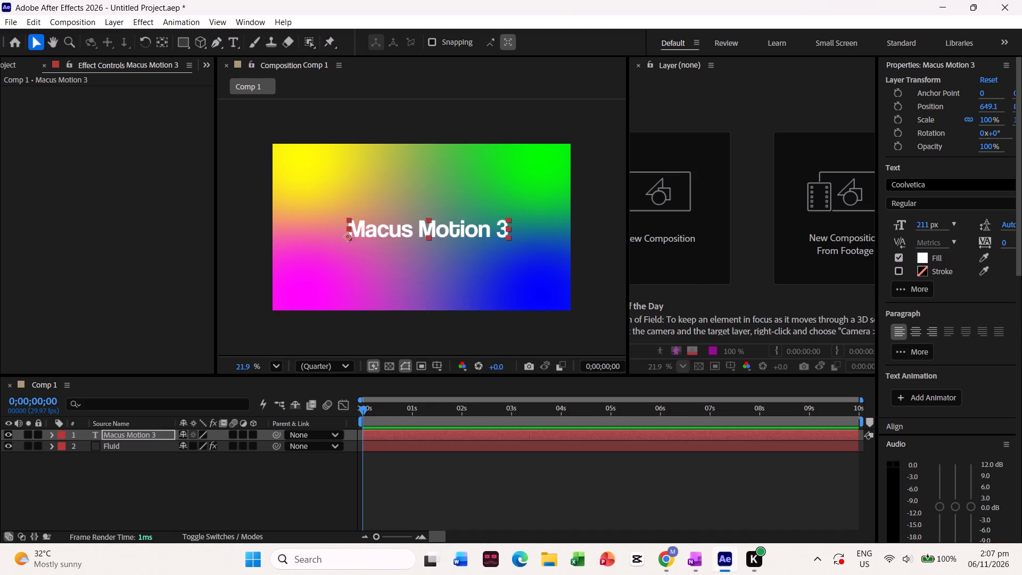
Reopen the BadFX extension, turn off Solo Panels in Stack, and enlarge the panel's height to reveal the presets.
{"action": "left_click", "coordinate": [254, 22]}
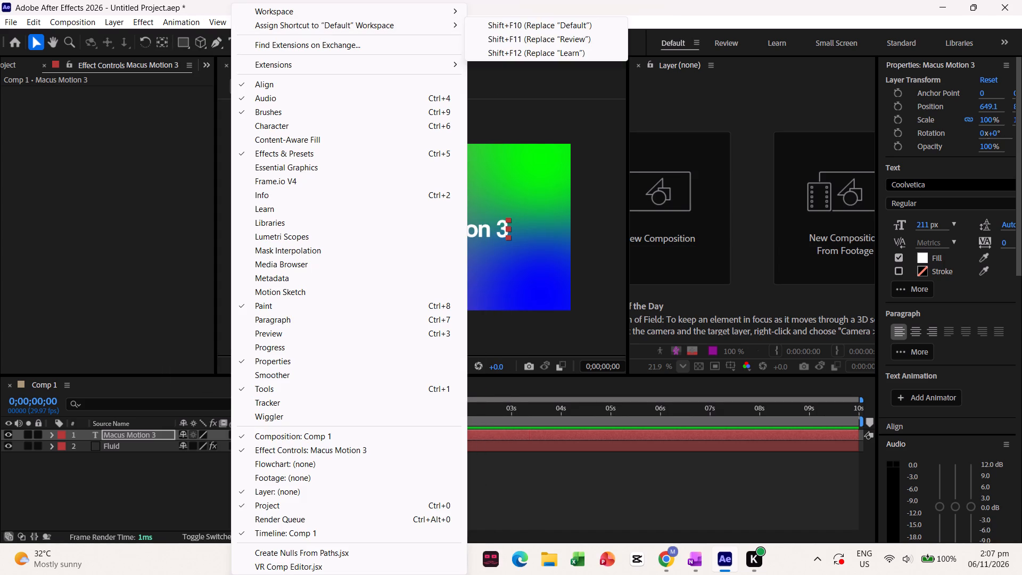
{"action": "left_click", "coordinate": [481, 67]}
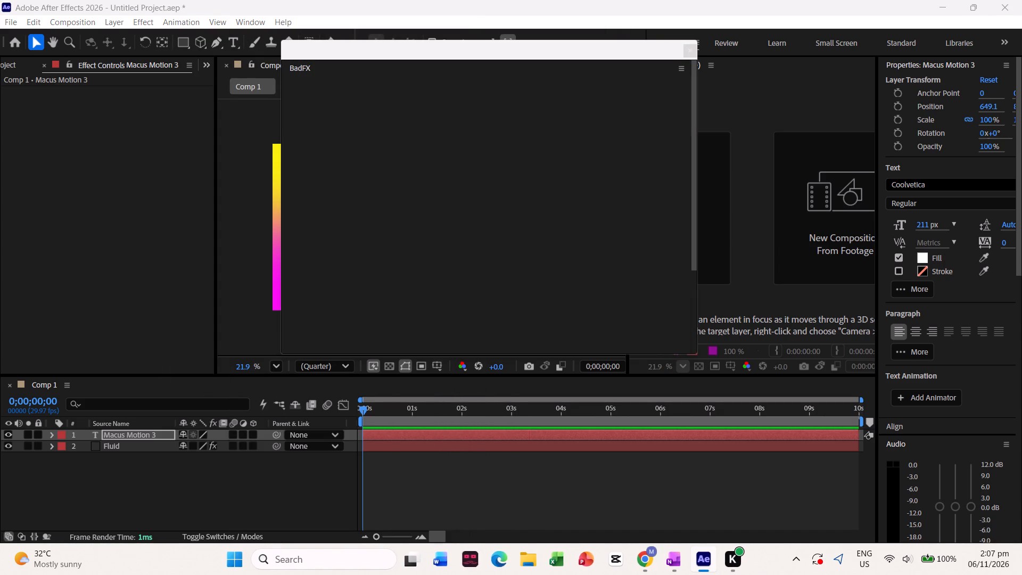
{"action": "left_click", "coordinate": [681, 70]}
{"action": "left_click", "coordinate": [746, 115]}
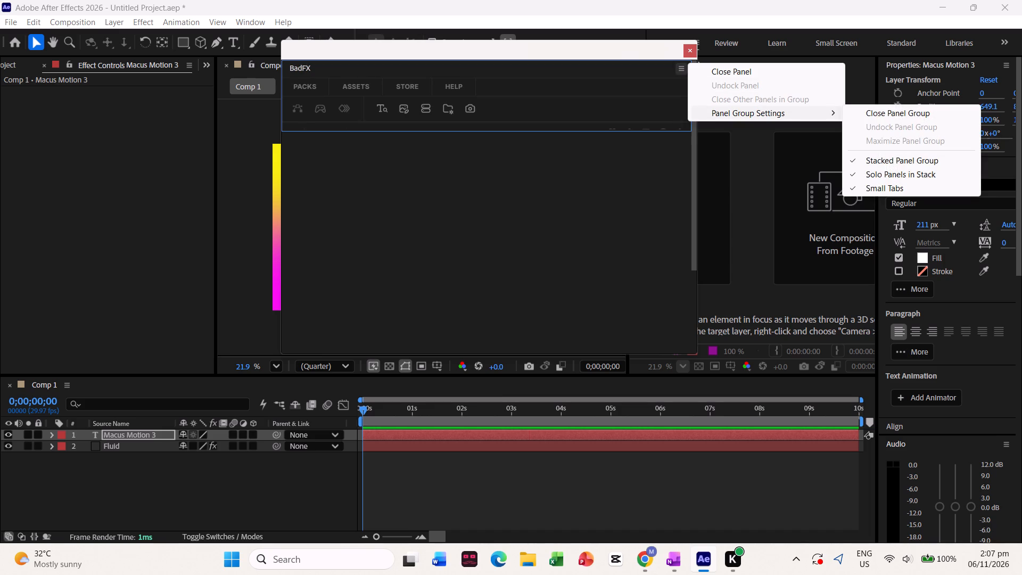
{"action": "left_click", "coordinate": [905, 177]}
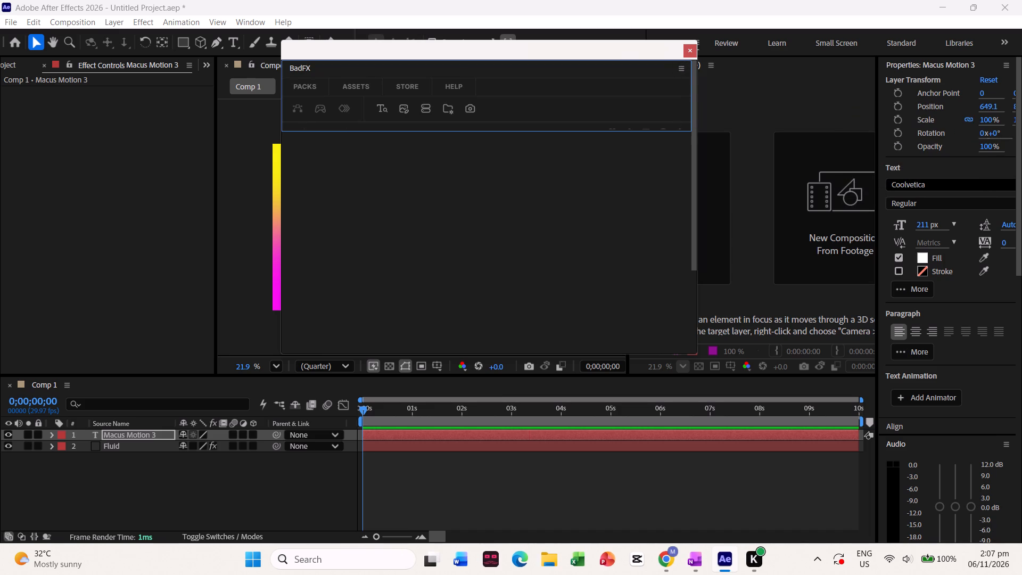
{"action": "left_click_drag", "start_coordinate": [623, 130], "coordinate": [627, 253]}
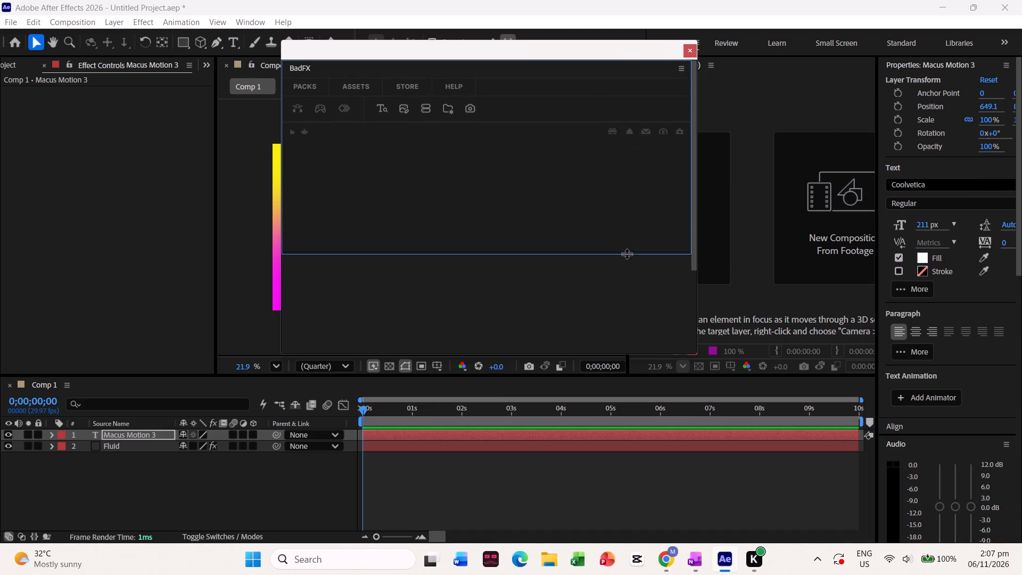
{"action": "left_click_drag", "start_coordinate": [627, 253], "coordinate": [630, 399]}
Apply the starred first preset under Text / Words / Position to the Macus Motion 3 layer and close BadFX.
{"action": "left_click_drag", "start_coordinate": [377, 164], "coordinate": [156, 434]}
{"action": "left_click", "coordinate": [156, 434]}
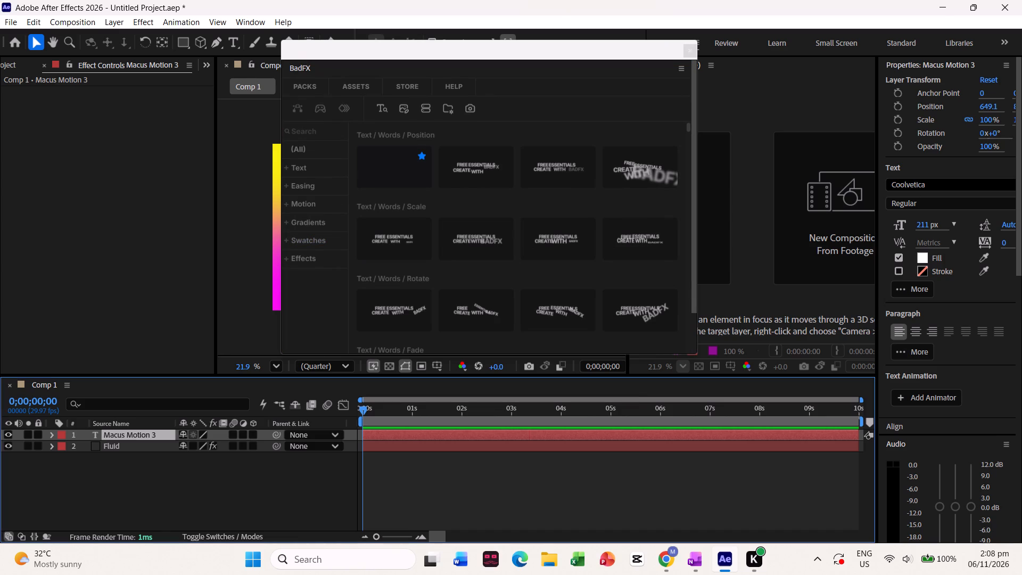
{"action": "left_click", "coordinate": [405, 183]}
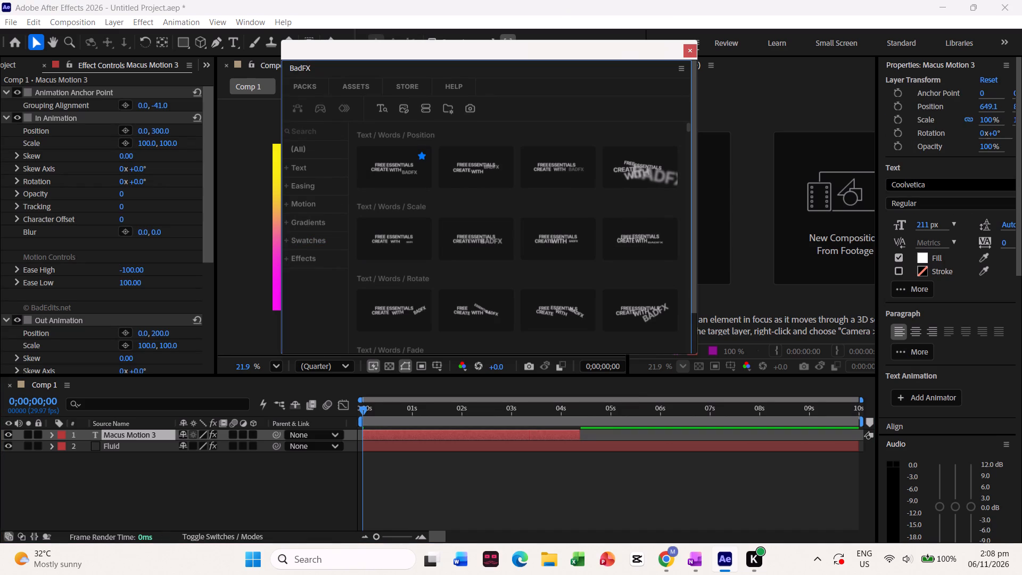
{"action": "left_click", "coordinate": [693, 50]}
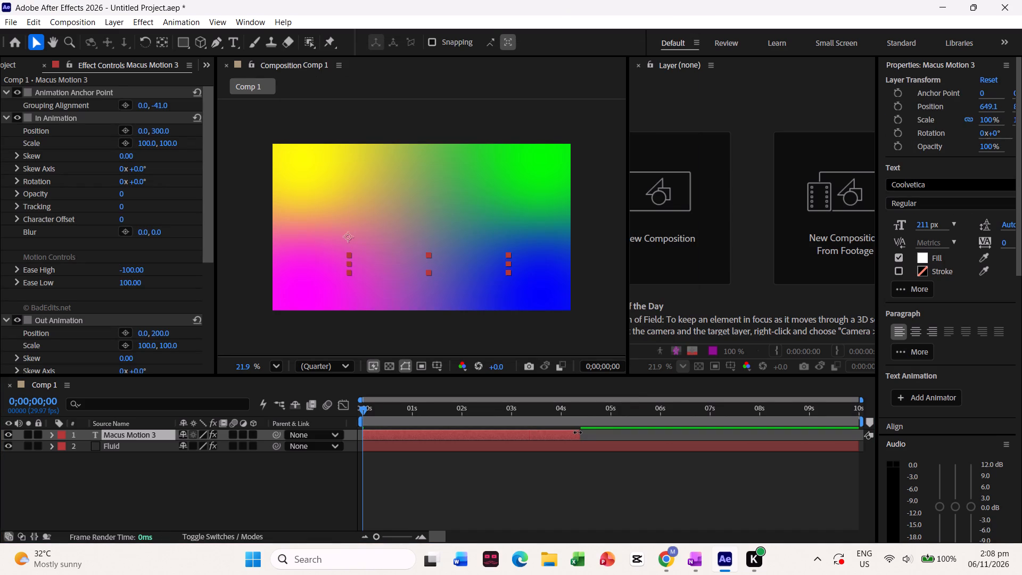
Extend the Macus Motion 3 layer's out point to the end of the 10-second composition and preview the animation.
{"action": "left_click_drag", "start_coordinate": [578, 432], "coordinate": [1020, 423]}
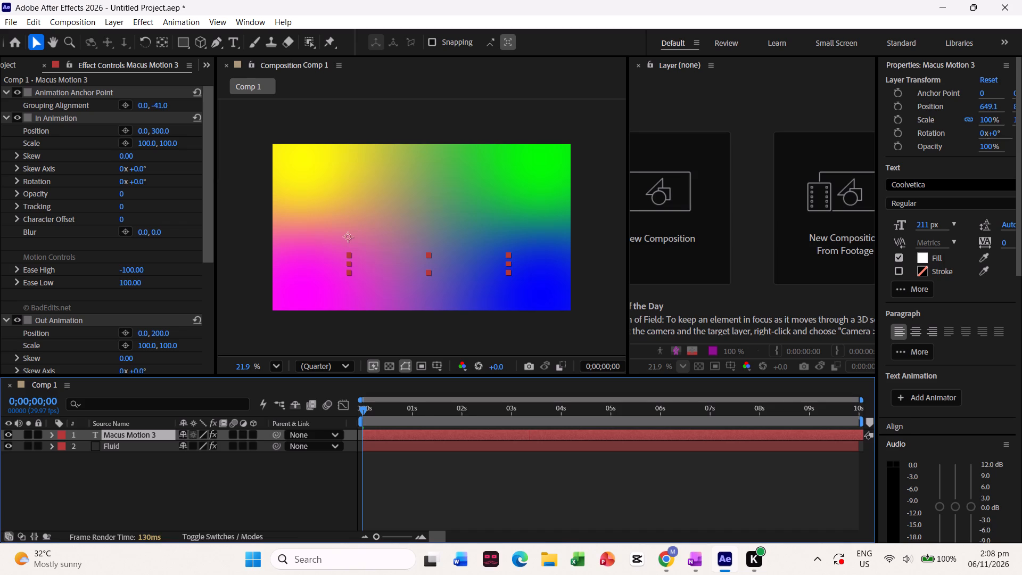
{"action": "left_click", "coordinate": [421, 469]}
{"action": "key", "text": "space"}
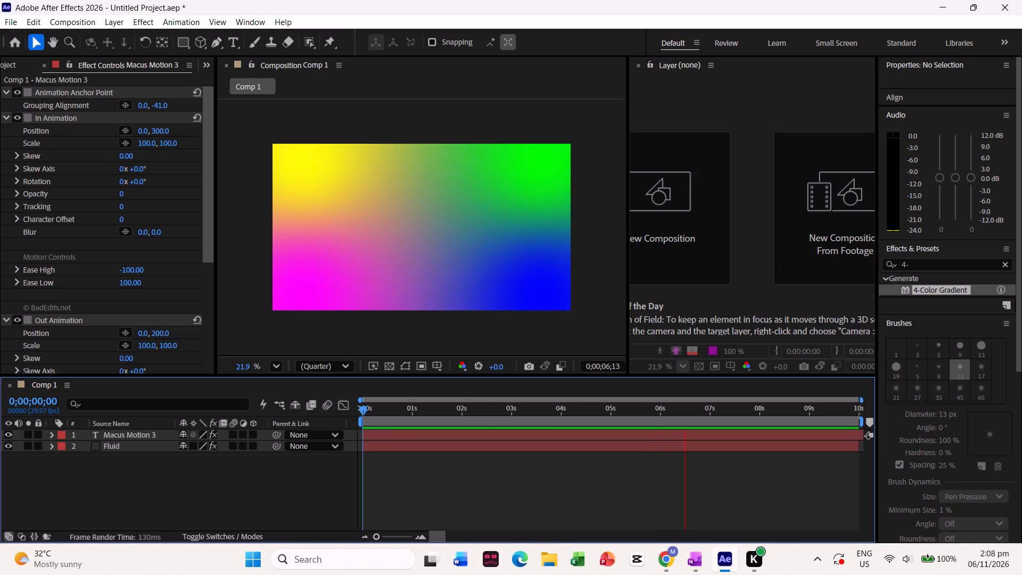
{"action": "key", "text": "space"}
Reveal the Macus Motion 3 layer's keyframes and move both Out keyframes so the first sits at about 9 s.
{"action": "left_click", "coordinate": [382, 433]}
{"action": "key", "text": "u"}
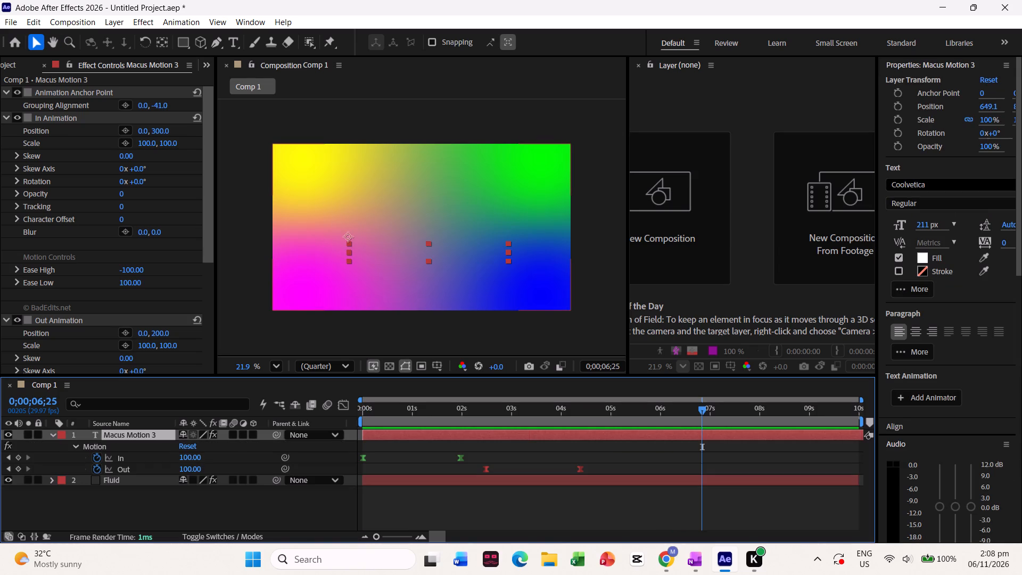
{"action": "left_click_drag", "start_coordinate": [463, 469], "coordinate": [604, 473]}
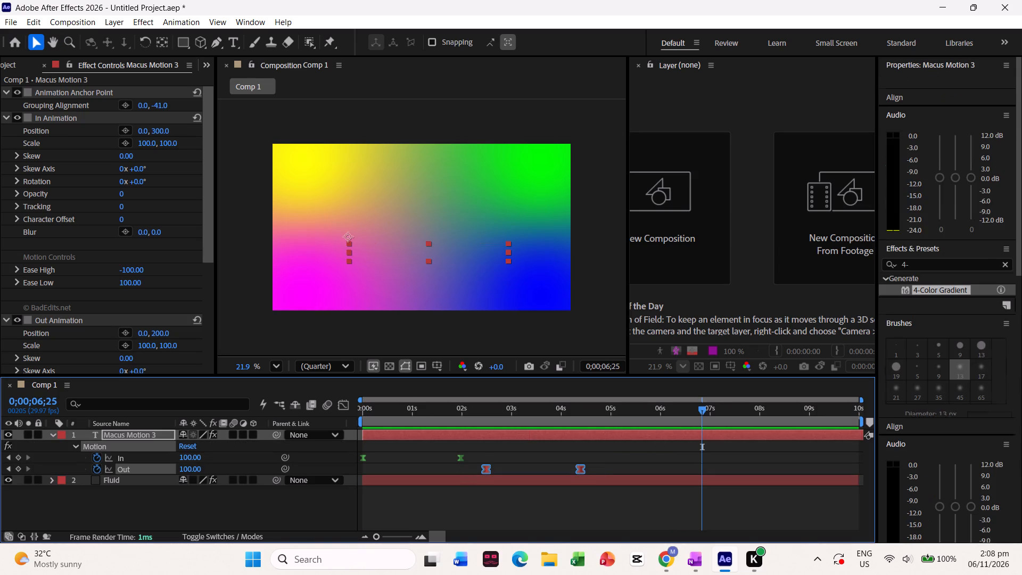
{"action": "left_click_drag", "start_coordinate": [581, 471], "coordinate": [911, 444]}
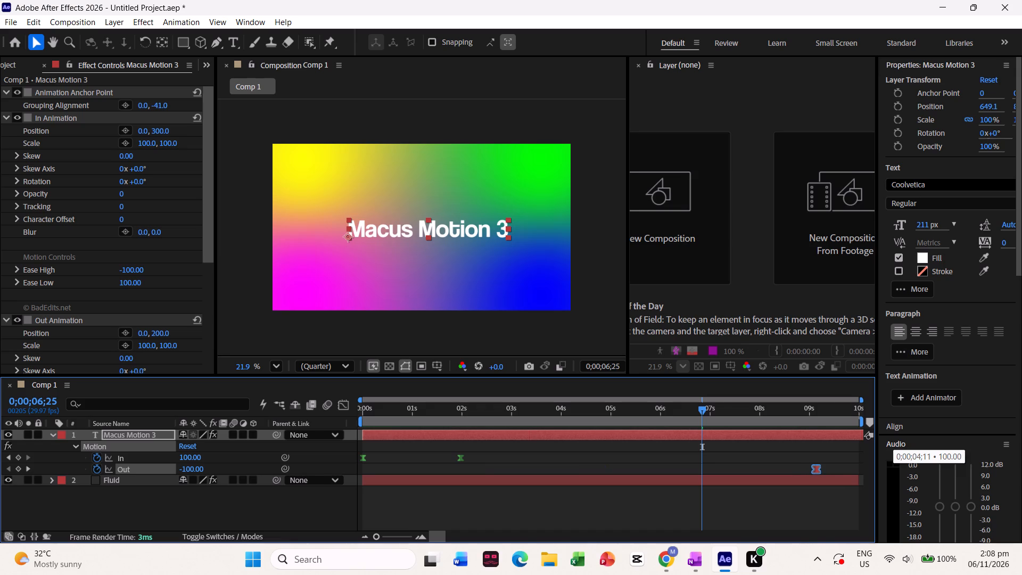
{"action": "left_click_drag", "start_coordinate": [911, 444], "coordinate": [905, 446]}
{"action": "scroll", "coordinate": [809, 508], "scroll_direction": "left", "scroll_amount": 4}
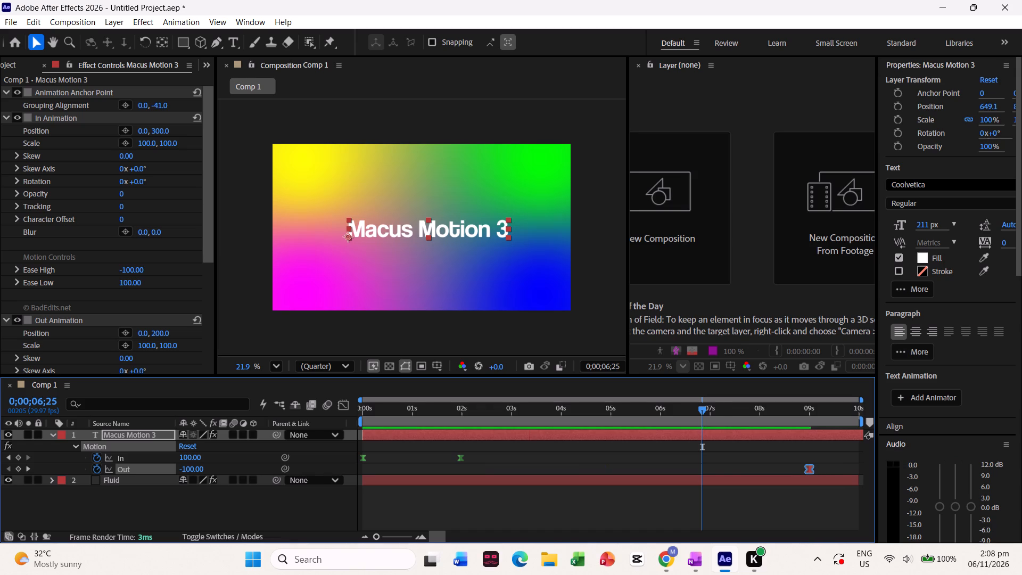
Shift both Out keyframes back so they start at about 8 s and end just before 10 s, and preview the animation.
{"action": "left_click_drag", "start_coordinate": [703, 413], "coordinate": [772, 411]}
{"action": "key", "text": "space"}
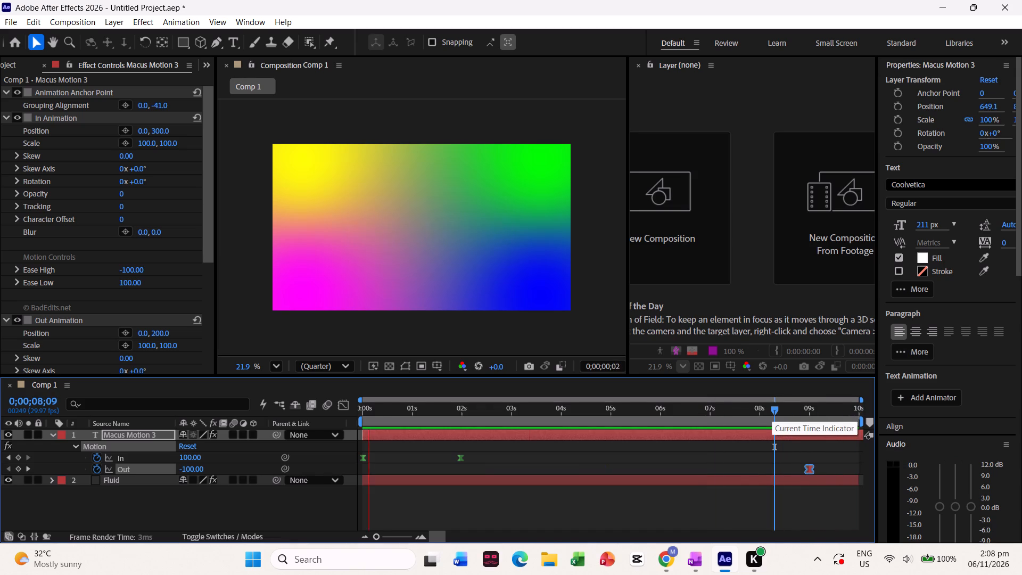
{"action": "key", "text": "space"}
{"action": "left_click_drag", "start_coordinate": [809, 465], "coordinate": [778, 464]}
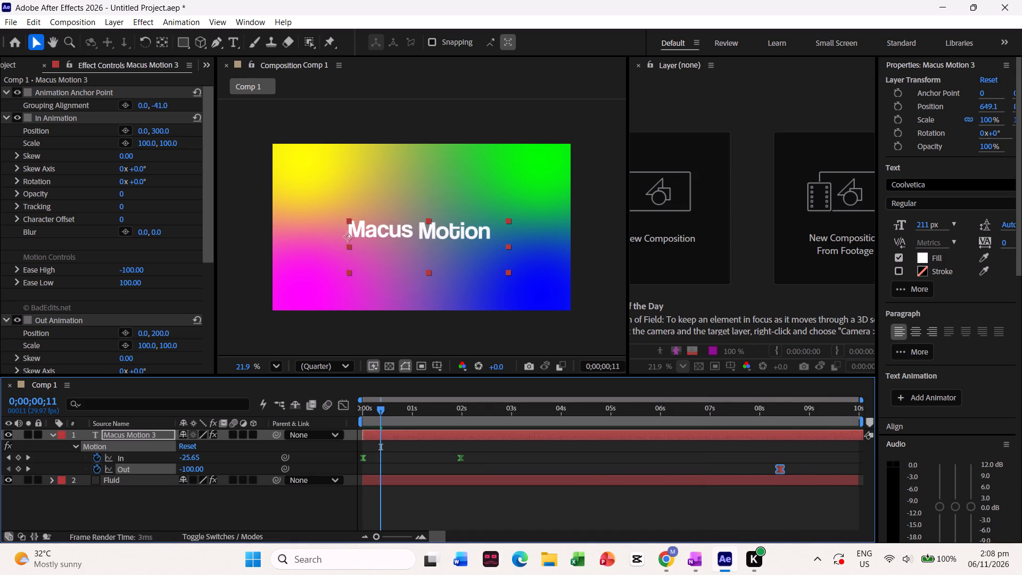
{"action": "left_click_drag", "start_coordinate": [778, 464], "coordinate": [769, 467]}
{"action": "left_click", "coordinate": [714, 416]}
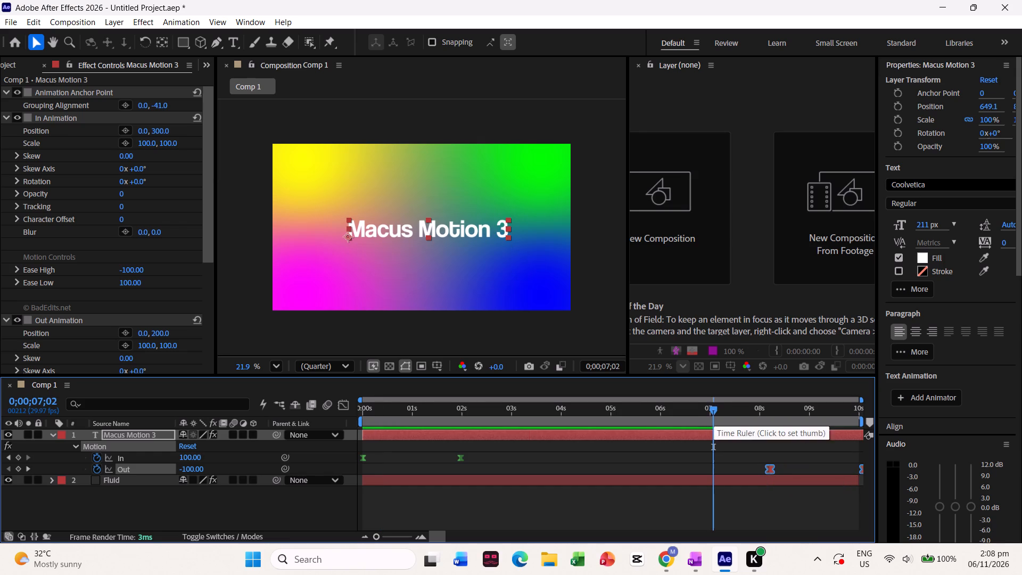
{"action": "left_click_drag", "start_coordinate": [768, 470], "coordinate": [755, 470]}
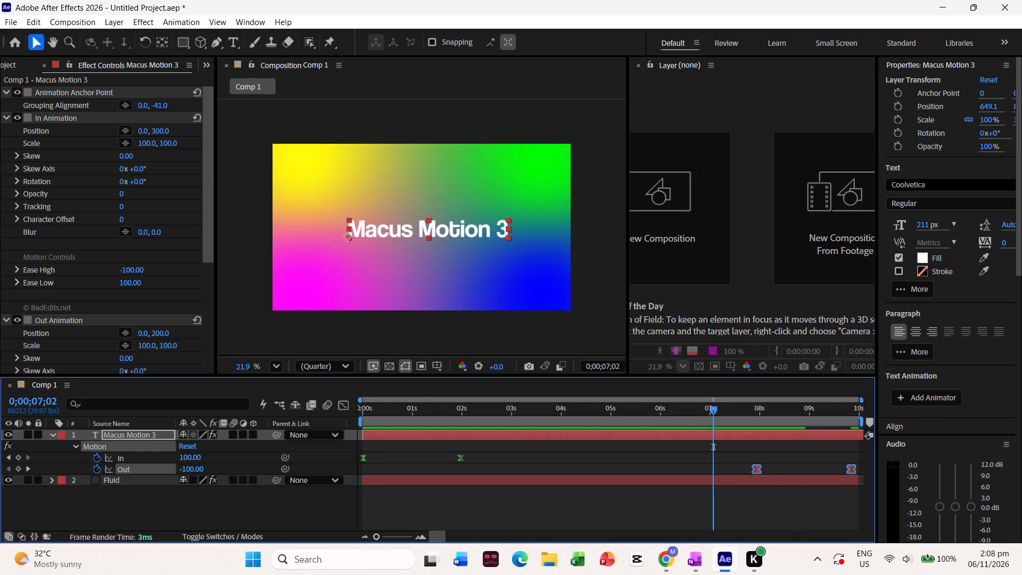
{"action": "left_click", "coordinate": [736, 510]}
{"action": "key", "text": "space"}
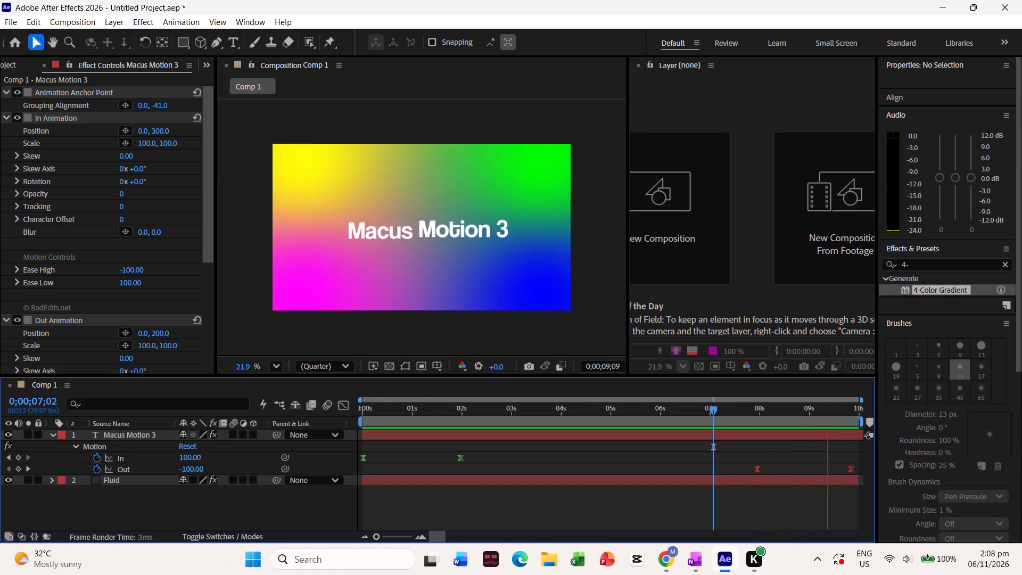
{"action": "key", "text": "space"}
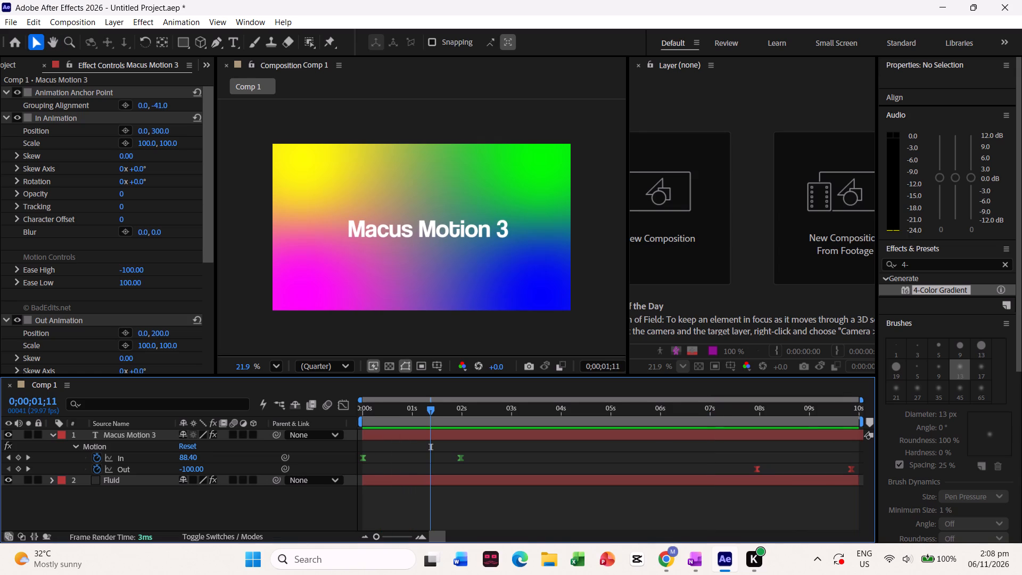
Add an adjustment layer and place it between the Macus Motion 3 and Fluid layers.
{"action": "left_click", "coordinate": [55, 436]}
{"action": "left_click", "coordinate": [87, 469]}
{"action": "right_click", "coordinate": [87, 469]}
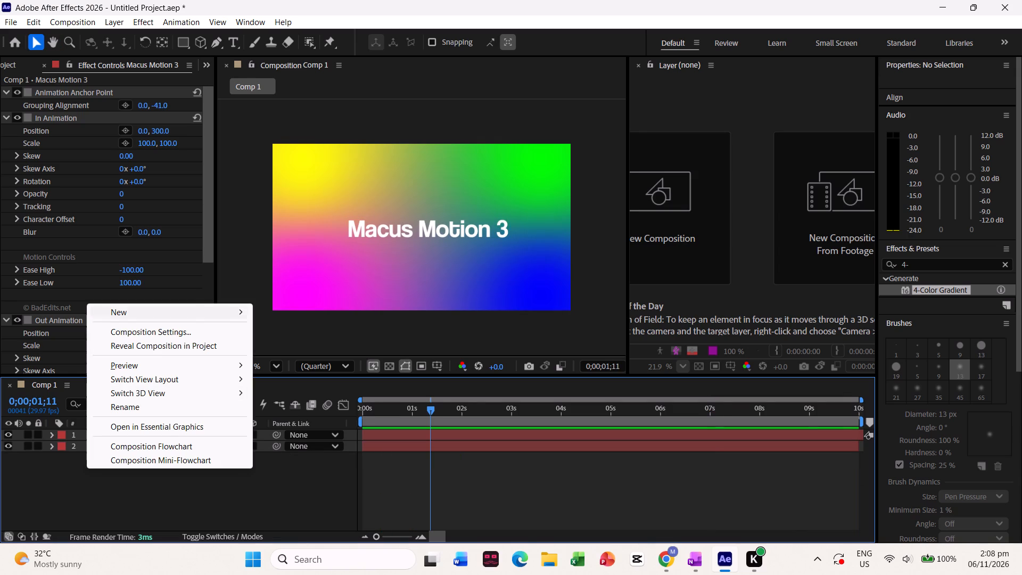
{"action": "left_click", "coordinate": [190, 311]}
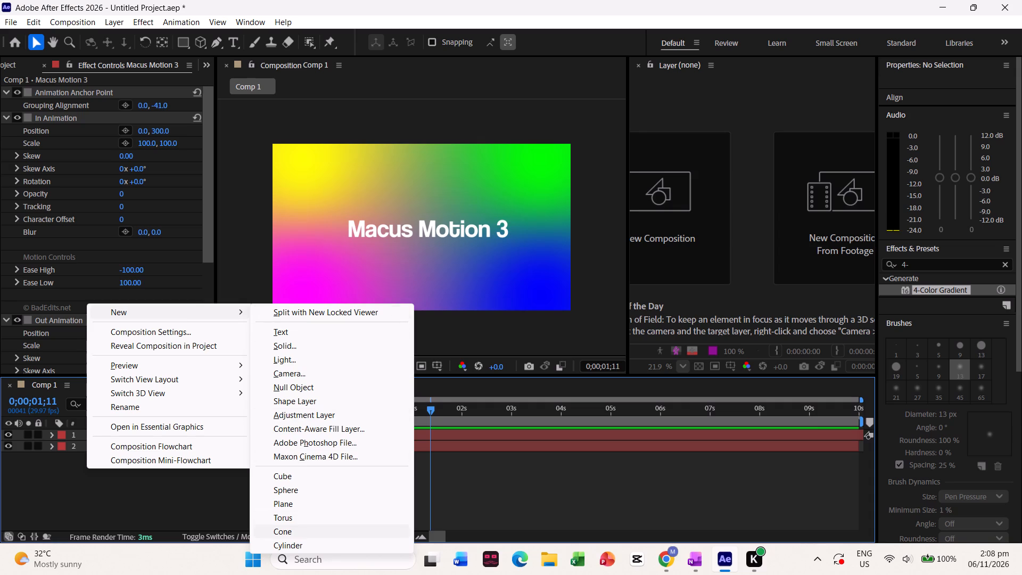
{"action": "left_click", "coordinate": [322, 420]}
{"action": "left_click_drag", "start_coordinate": [178, 437], "coordinate": [174, 450]}
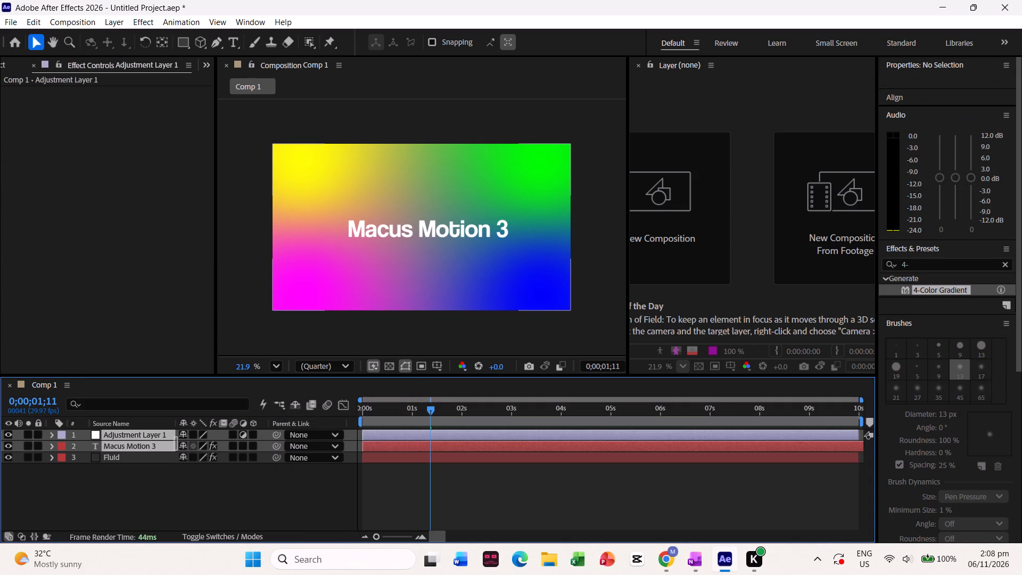
{"action": "left_click_drag", "start_coordinate": [174, 450], "coordinate": [179, 431]}
{"action": "left_click_drag", "start_coordinate": [171, 433], "coordinate": [170, 447]}
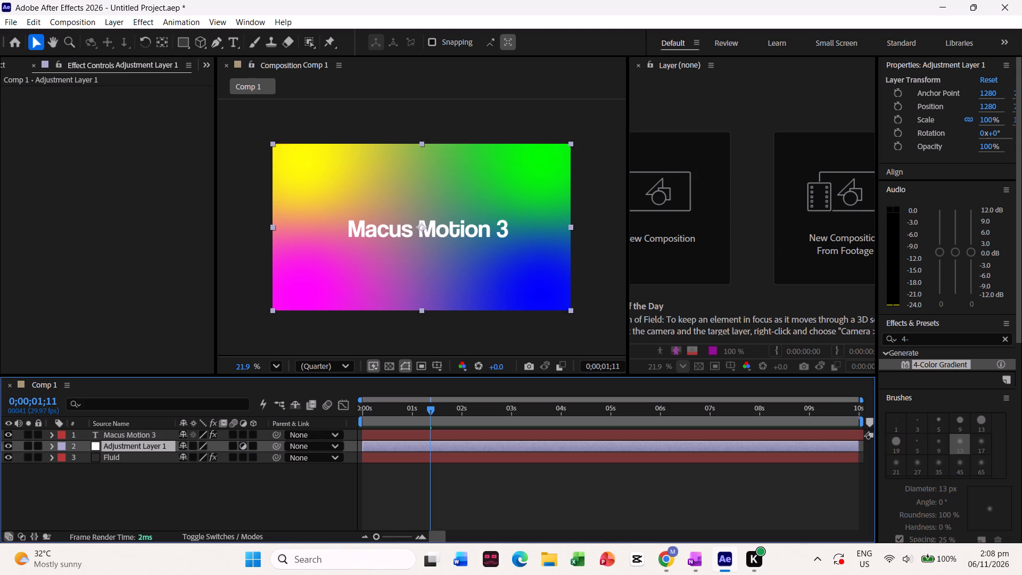
Return to the start of the composition and change Color 2 of the Fluid layer's 4-Color Gradient from green to a pale, muted yellow.
{"action": "left_click", "coordinate": [161, 461]}
{"action": "left_click_drag", "start_coordinate": [431, 413], "coordinate": [294, 410]}
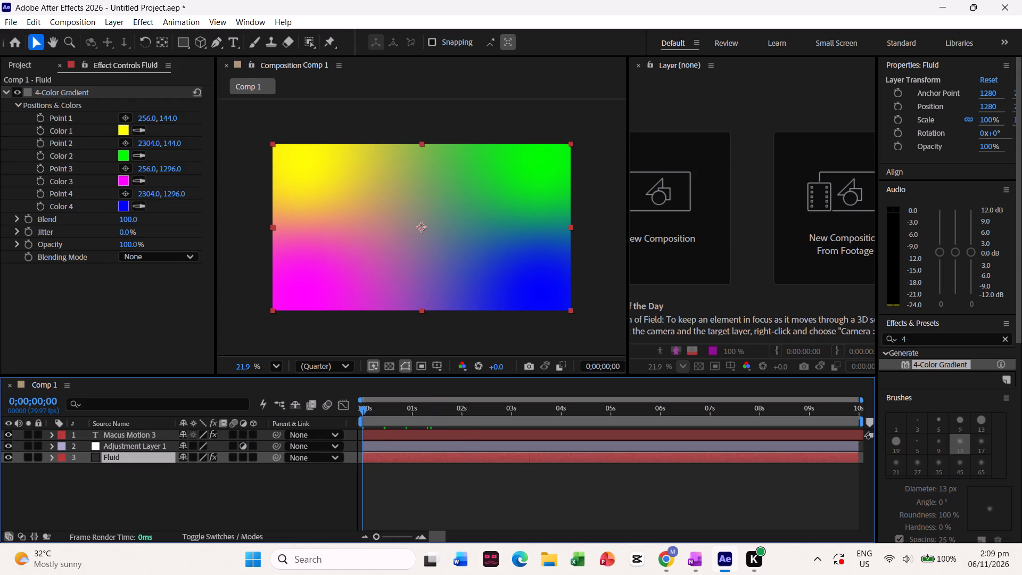
{"action": "left_click", "coordinate": [122, 159]}
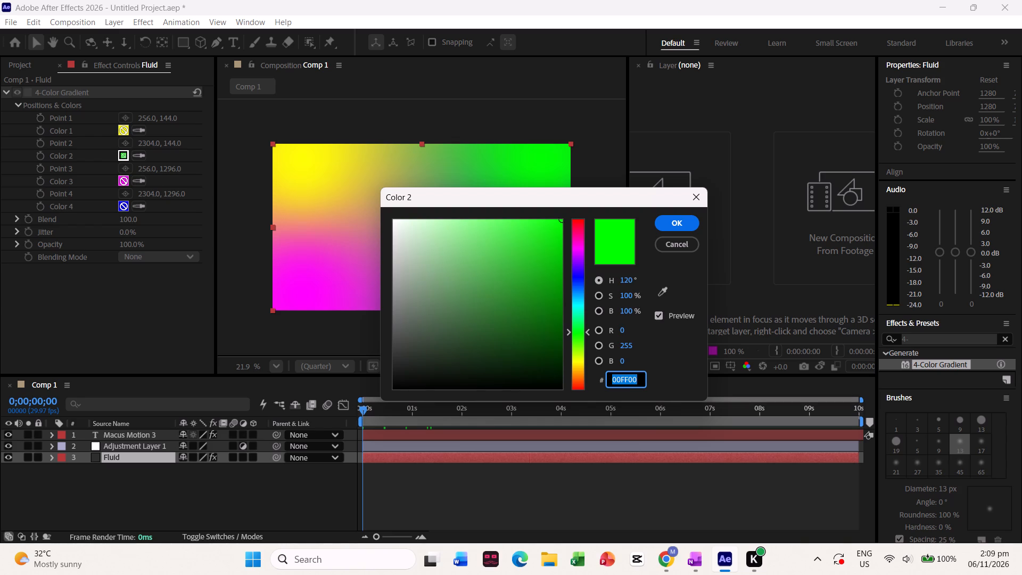
{"action": "left_click_drag", "start_coordinate": [582, 332], "coordinate": [581, 357]}
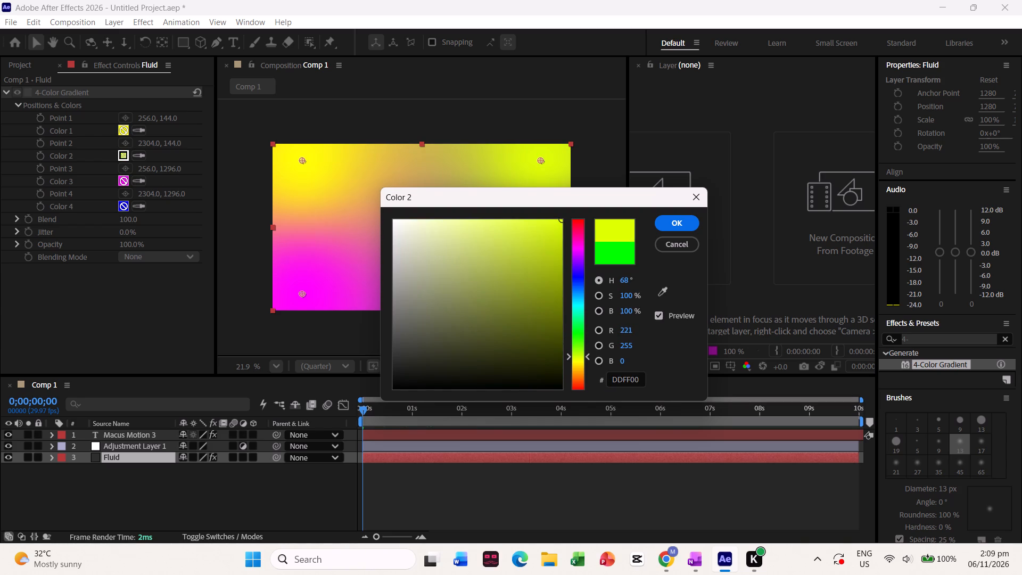
{"action": "left_click", "coordinate": [580, 303]}
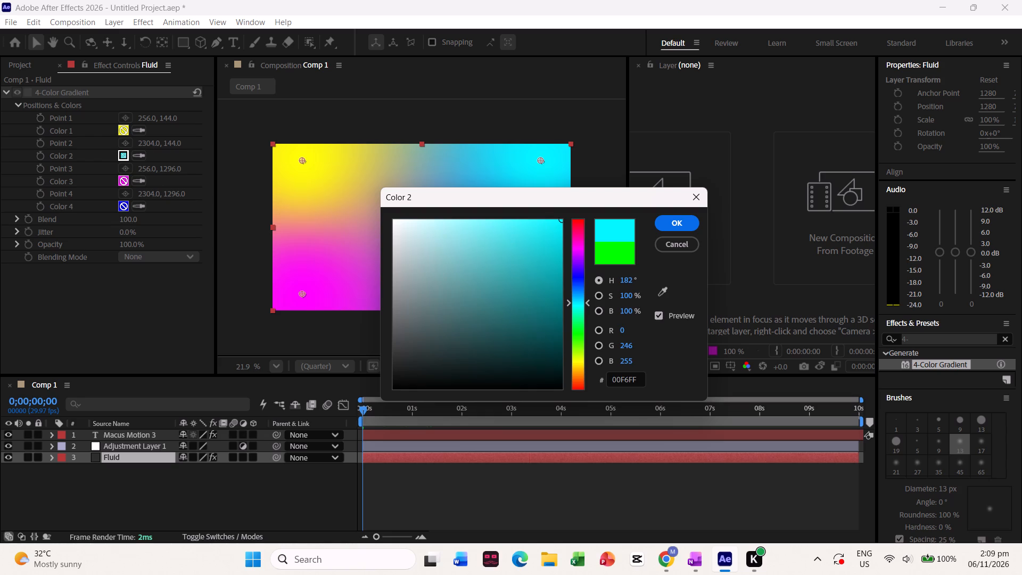
{"action": "left_click", "coordinate": [577, 362]}
{"action": "left_click_drag", "start_coordinate": [476, 250], "coordinate": [451, 236]}
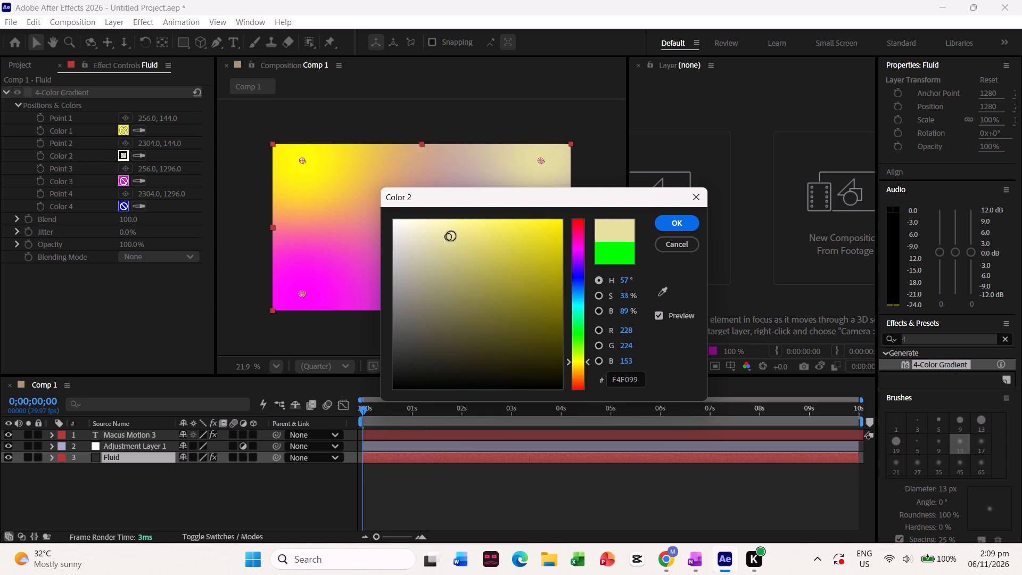
{"action": "left_click_drag", "start_coordinate": [451, 236], "coordinate": [458, 236]}
{"action": "left_click", "coordinate": [679, 219]}
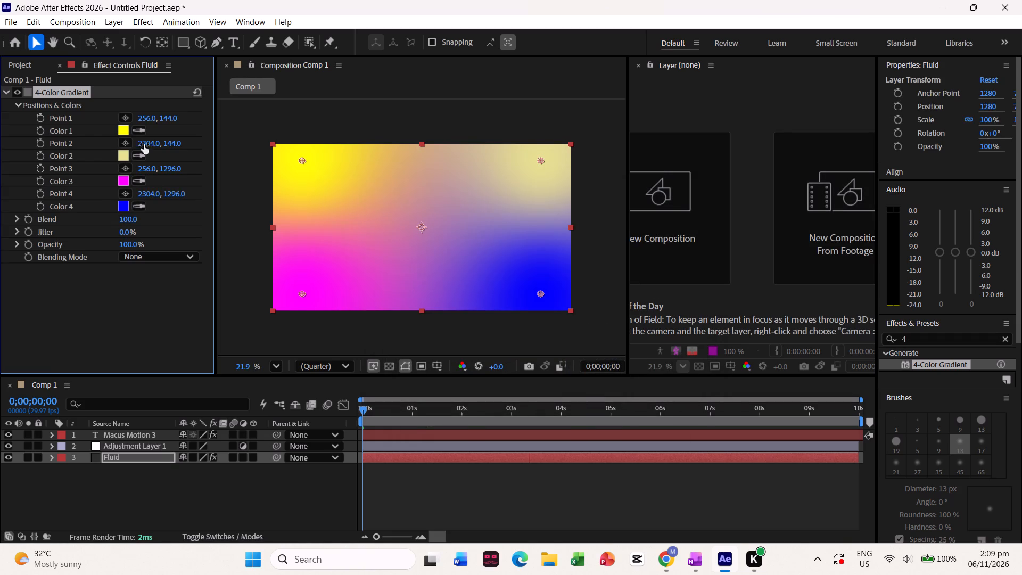
Set Color 3 of the Fluid layer's gradient to golden yellow FFC600.
{"action": "left_click", "coordinate": [120, 180]}
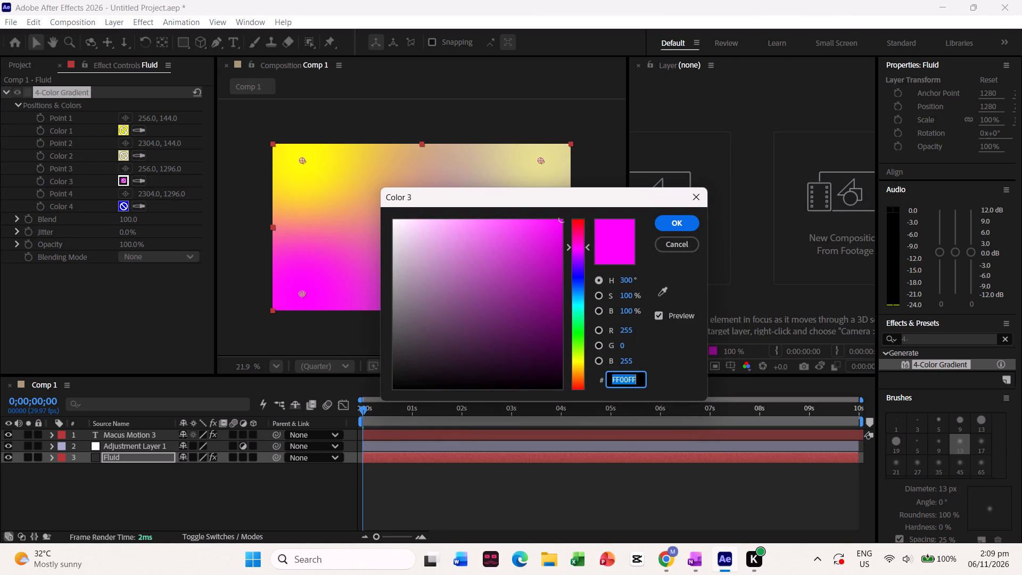
{"action": "left_click", "coordinate": [579, 367]}
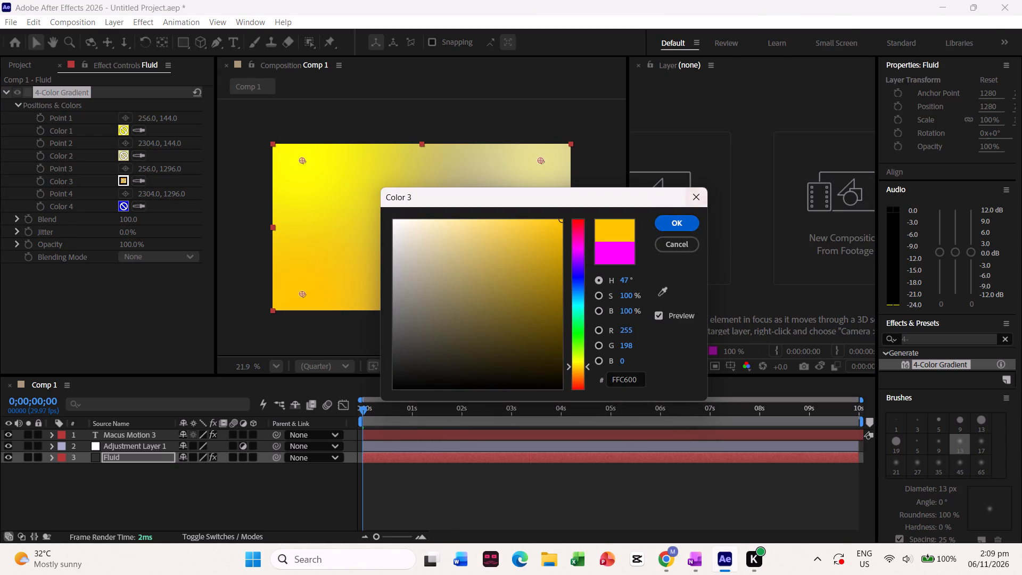
{"action": "left_click", "coordinate": [683, 221]}
Set Color 4 of the Fluid layer's gradient to pale cream-yellow E9EABA.
{"action": "left_click", "coordinate": [123, 204]}
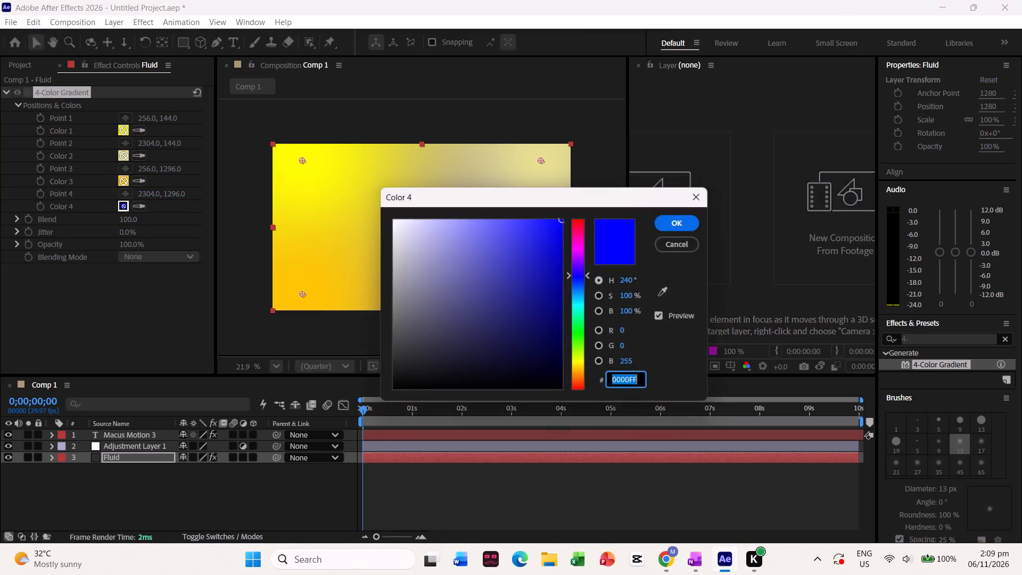
{"action": "left_click", "coordinate": [407, 239]}
{"action": "left_click", "coordinate": [413, 226]}
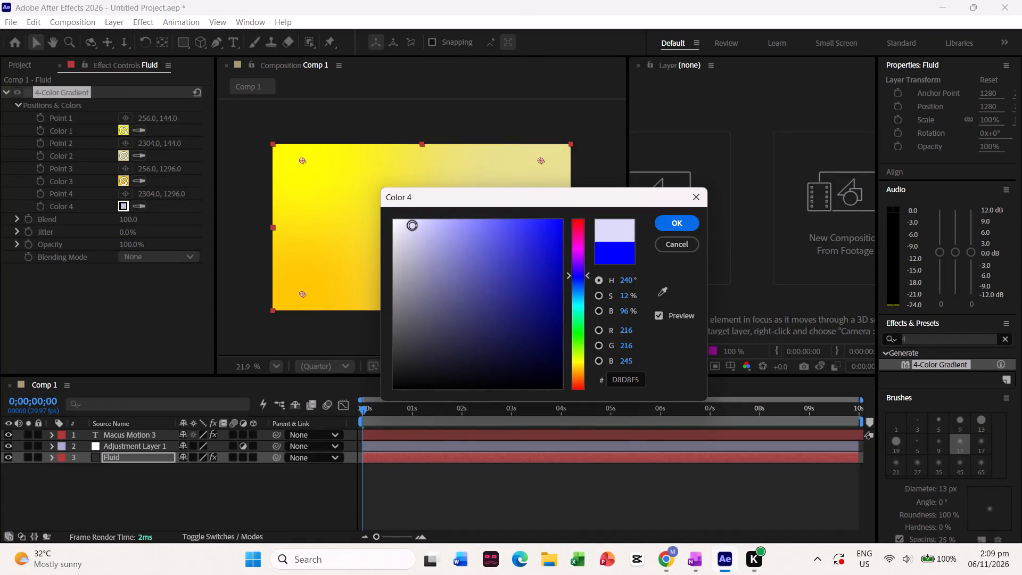
{"action": "left_click", "coordinate": [580, 360]}
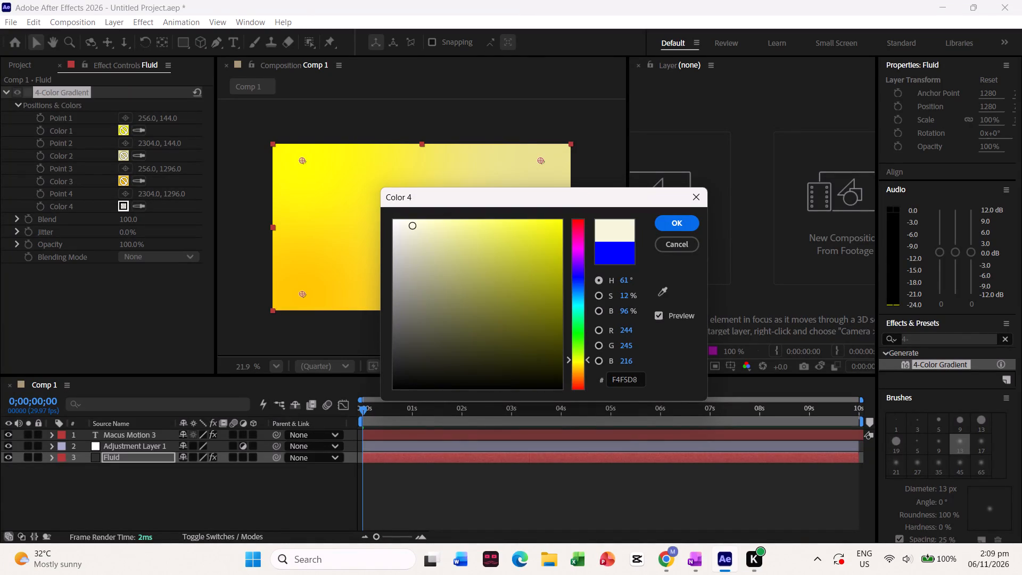
{"action": "left_click", "coordinate": [427, 233]}
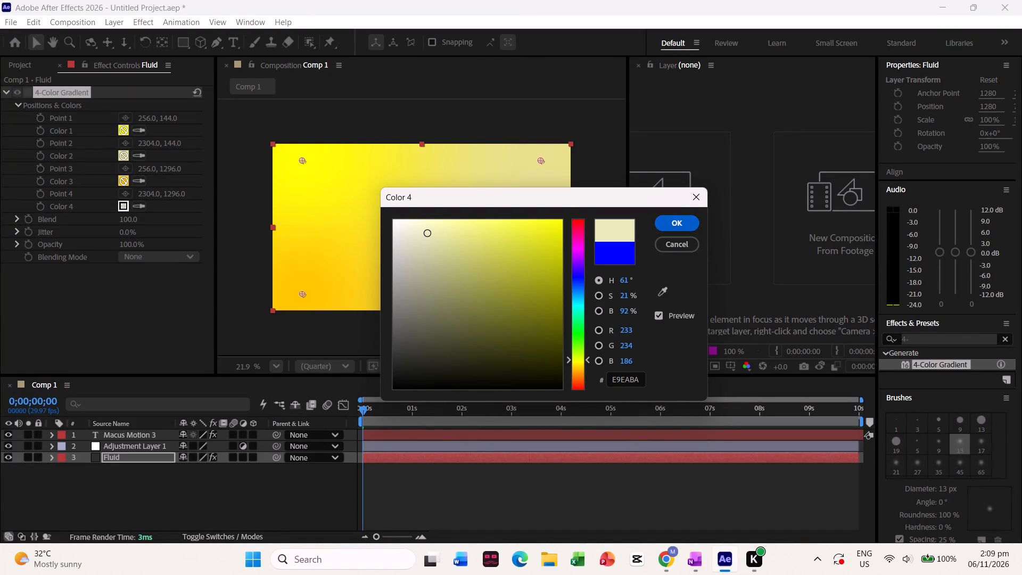
Apply pale cream-yellow E9EABA as Color 4 of the Fluid layer's 4-Color Gradient.
{"action": "left_click", "coordinate": [673, 221]}
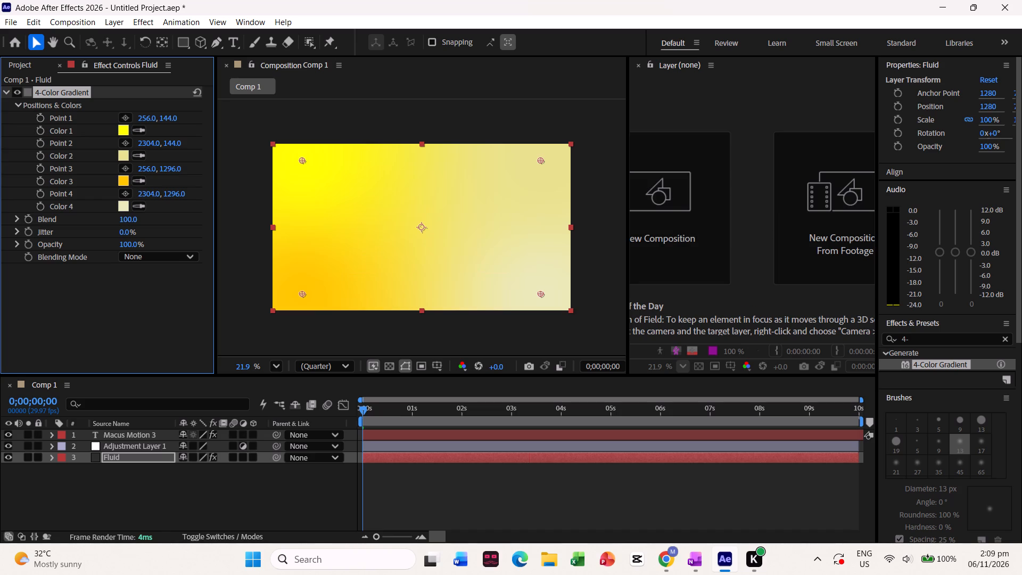
Switch to Facebook in Chrome and reply "binuksan na nila yessssssss" in the one-on-one chat about the coffee shop's aircon.
{"action": "left_click", "coordinate": [668, 561]}
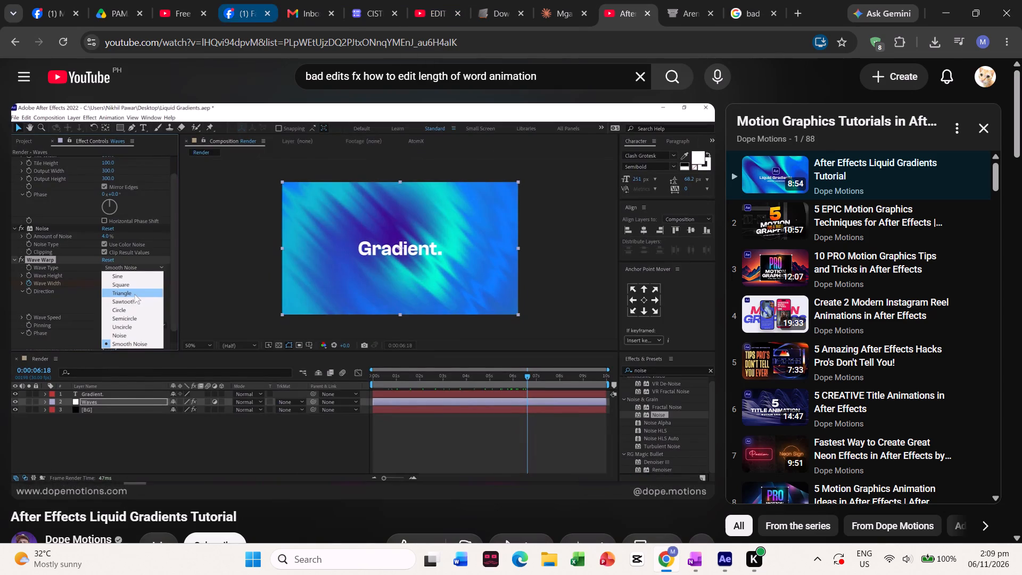
{"action": "left_click", "coordinate": [260, 0]}
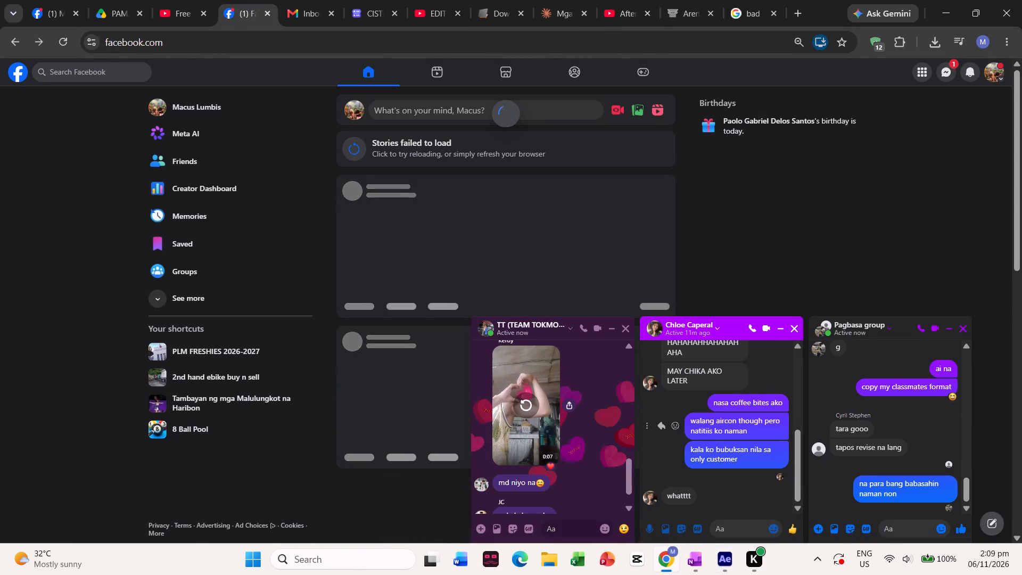
{"action": "left_click", "coordinate": [738, 529]}
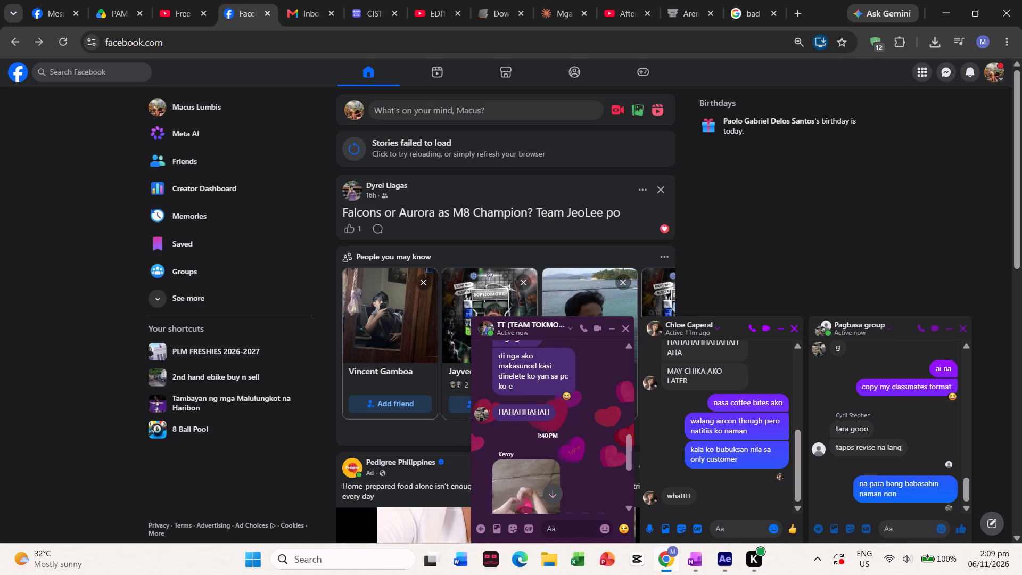
{"action": "left_click", "coordinate": [755, 533]}
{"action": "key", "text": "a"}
{"action": "key", "text": "BackSpace"}
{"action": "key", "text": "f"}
{"action": "key", "text": "BackSpace"}
{"action": "key", "text": "BackSpace"}
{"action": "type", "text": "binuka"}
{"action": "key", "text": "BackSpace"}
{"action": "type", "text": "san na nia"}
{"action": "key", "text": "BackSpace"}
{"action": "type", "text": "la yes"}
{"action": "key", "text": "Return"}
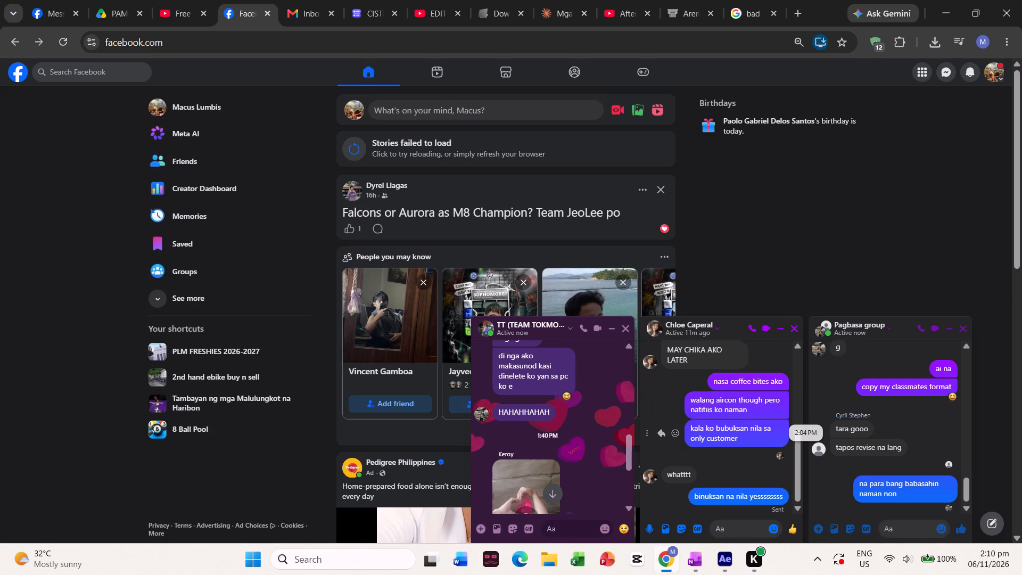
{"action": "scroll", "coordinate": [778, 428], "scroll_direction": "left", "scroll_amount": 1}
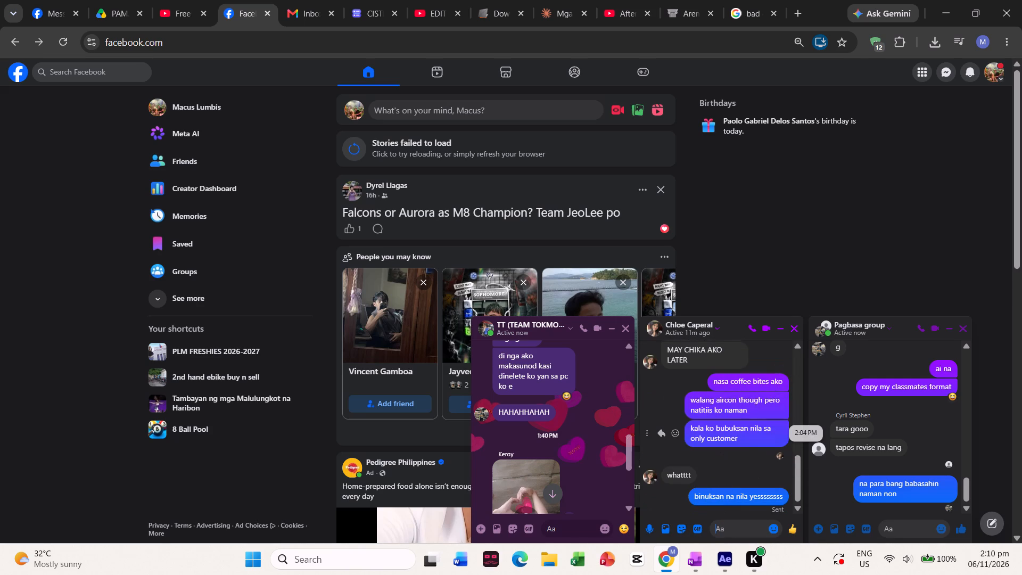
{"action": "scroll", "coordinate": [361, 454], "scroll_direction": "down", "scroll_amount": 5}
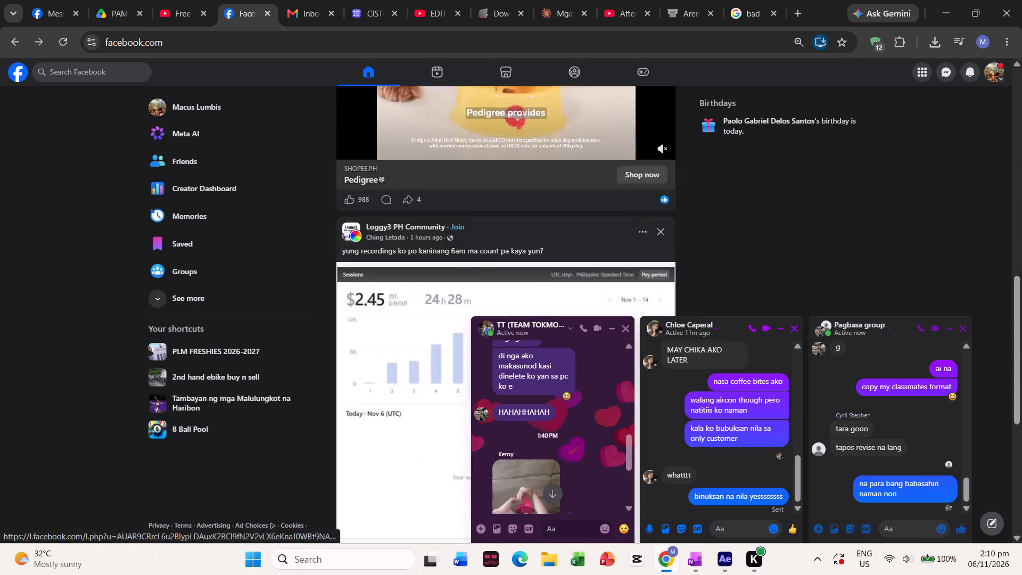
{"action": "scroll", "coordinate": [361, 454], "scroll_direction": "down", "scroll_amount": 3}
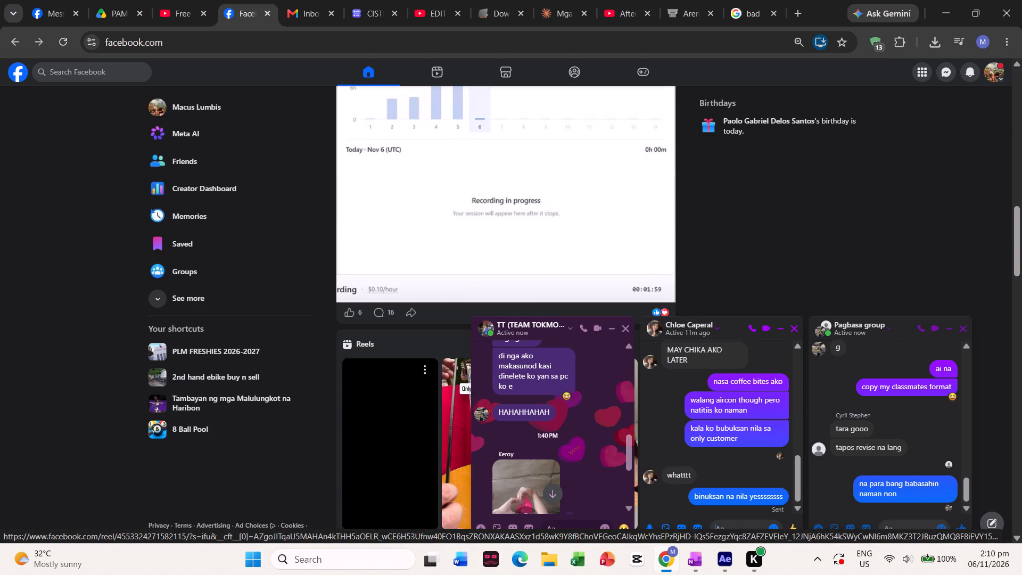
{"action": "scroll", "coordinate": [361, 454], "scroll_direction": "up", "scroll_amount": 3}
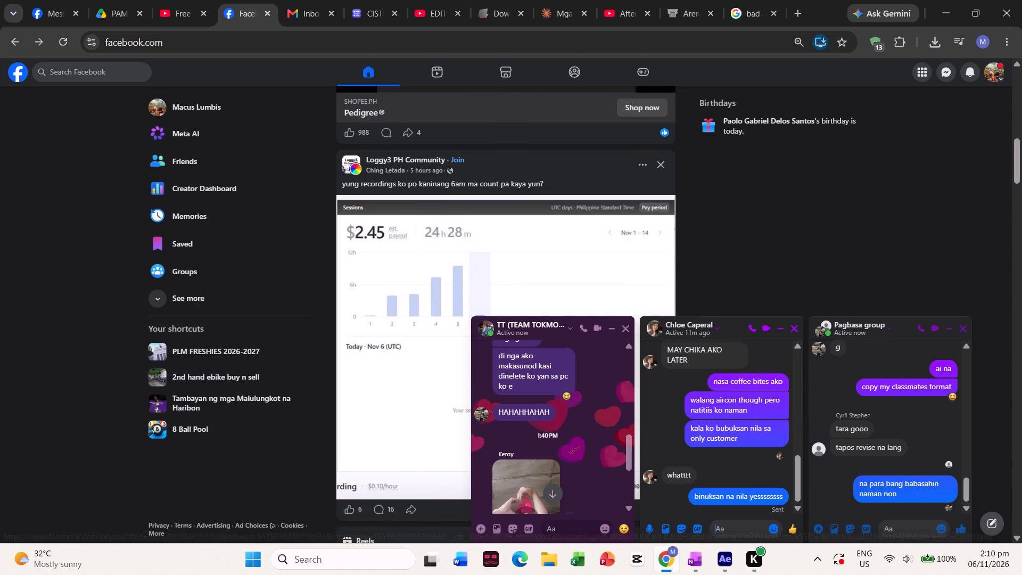
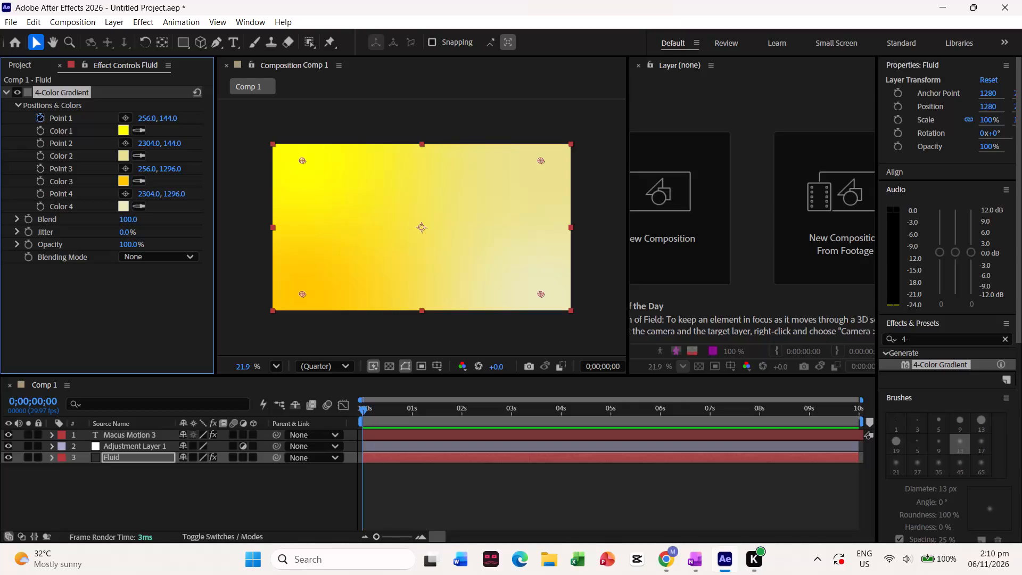
Enable keyframing at time 0 for Point 2, Point 3 and Point 4 of the Fluid layer's 4-Color Gradient.
{"action": "left_click", "coordinate": [36, 144]}
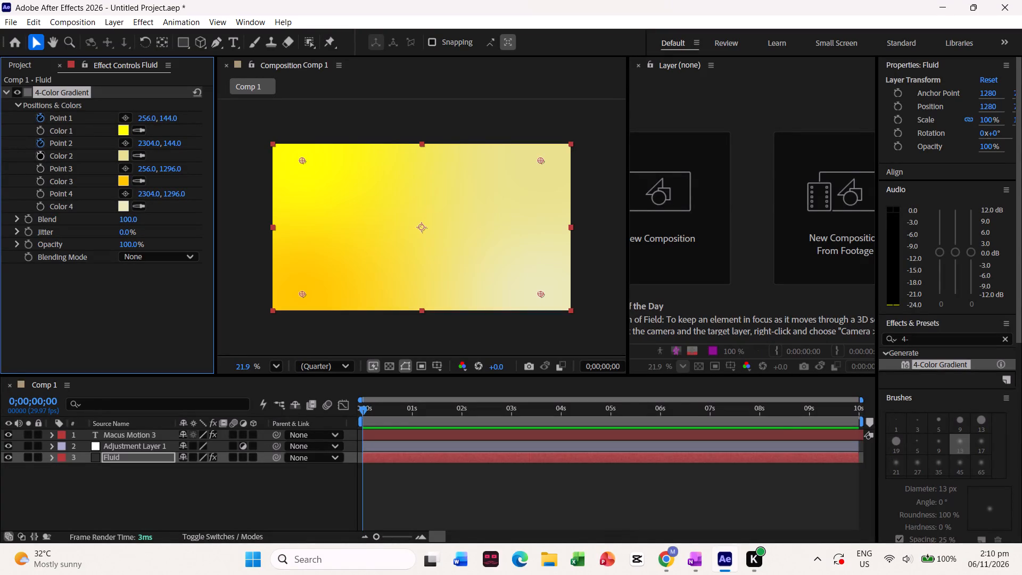
{"action": "left_click", "coordinate": [41, 170]}
{"action": "left_click", "coordinate": [41, 194]}
Move the current time to the composition's last frame at 0;00;09;29 for the gradient points' end keyframes.
{"action": "left_click_drag", "start_coordinate": [361, 409], "coordinate": [651, 446]}
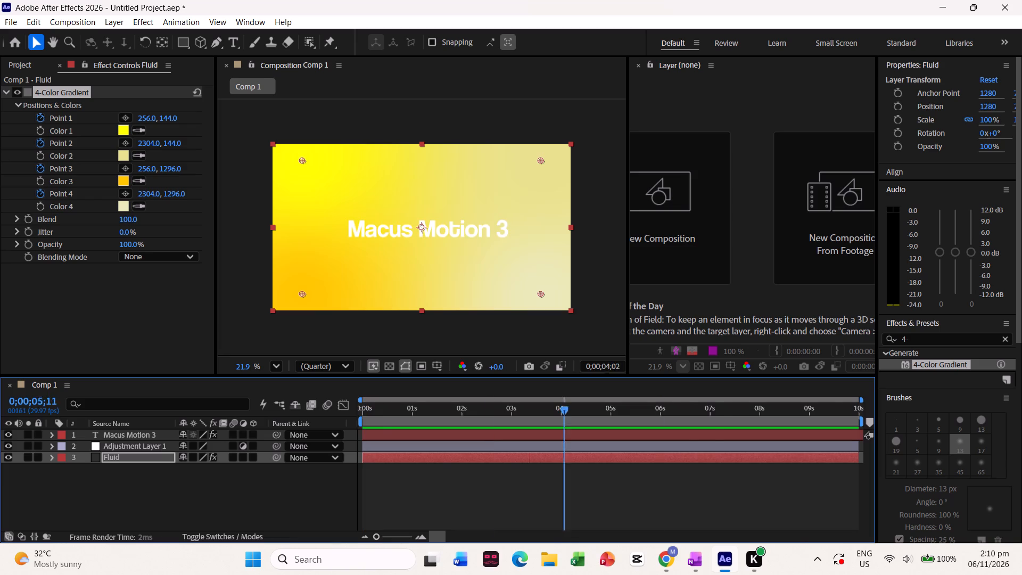
{"action": "left_click_drag", "start_coordinate": [651, 446], "coordinate": [910, 471]}
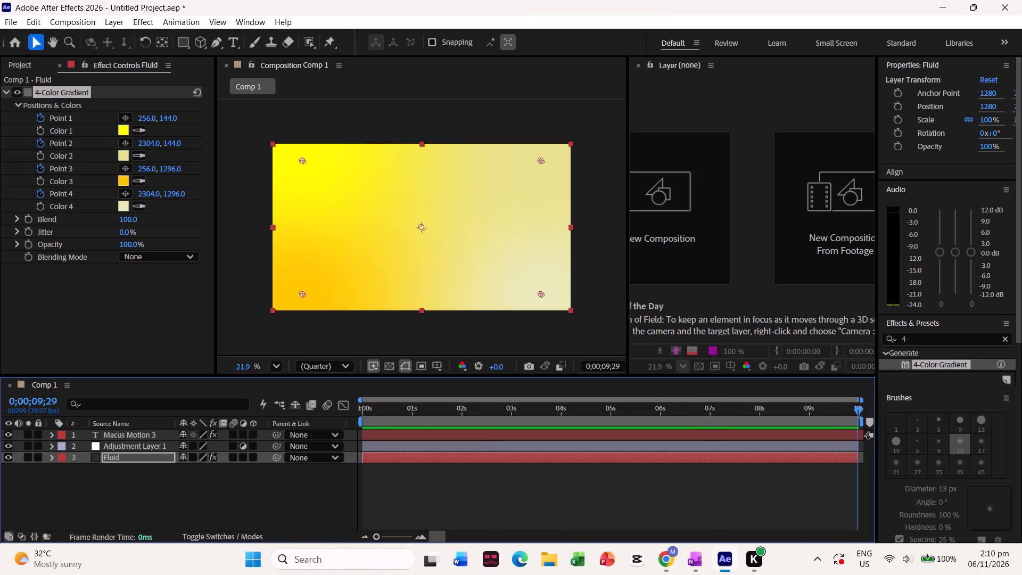
At the composition's end, move gradient Point 1 to about 2240, 1159; Point 2 to 795, 1278; Point 3 to 1321, 720; Point 4 to 1253, 139.
{"action": "left_click_drag", "start_coordinate": [299, 160], "coordinate": [513, 272]}
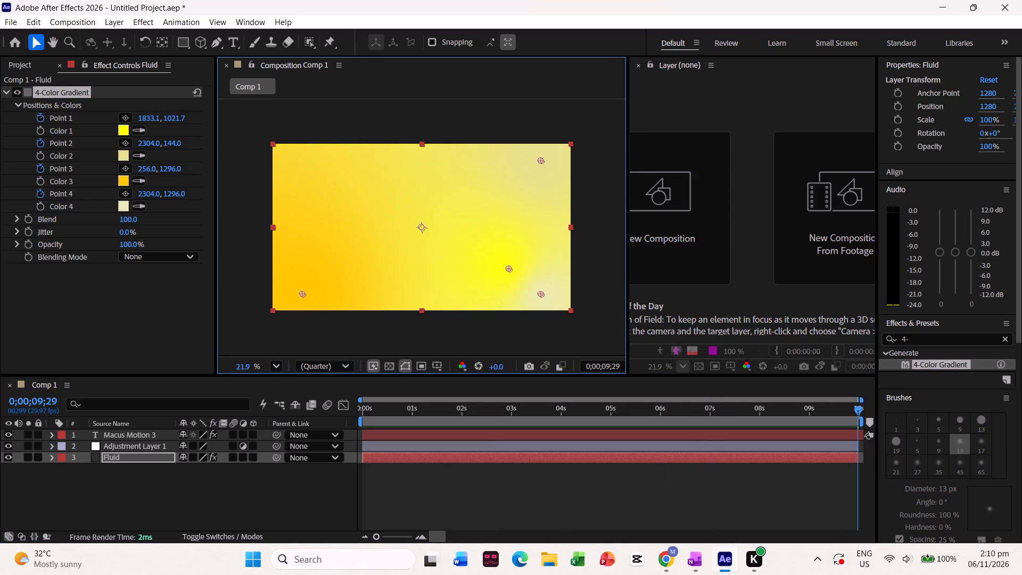
{"action": "left_click_drag", "start_coordinate": [513, 272], "coordinate": [530, 278]}
{"action": "left_click_drag", "start_coordinate": [541, 293], "coordinate": [413, 153]}
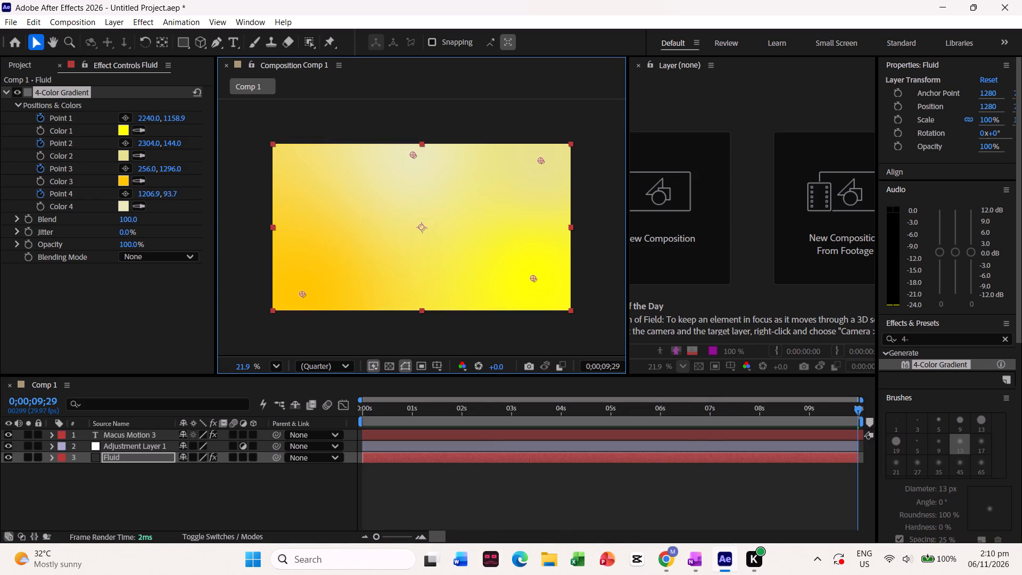
{"action": "left_click_drag", "start_coordinate": [413, 153], "coordinate": [418, 158]}
{"action": "left_click_drag", "start_coordinate": [538, 159], "coordinate": [362, 291]}
{"action": "left_click_drag", "start_coordinate": [302, 294], "coordinate": [506, 203]}
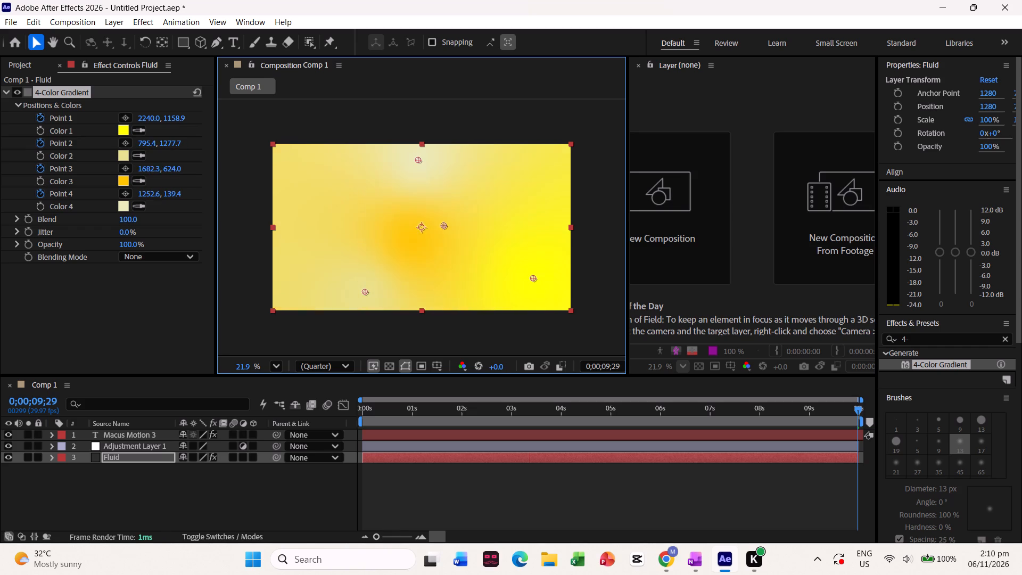
{"action": "left_click_drag", "start_coordinate": [506, 203], "coordinate": [426, 227]}
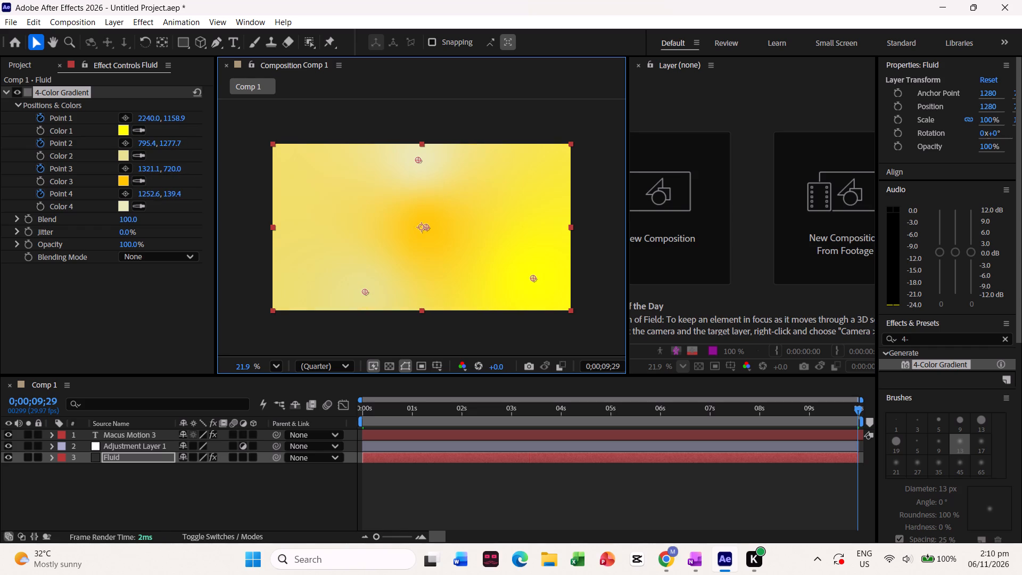
Preview the gradient and text animation from the start of the composition, then return to the first frame.
{"action": "left_click_drag", "start_coordinate": [854, 412], "coordinate": [216, 367]}
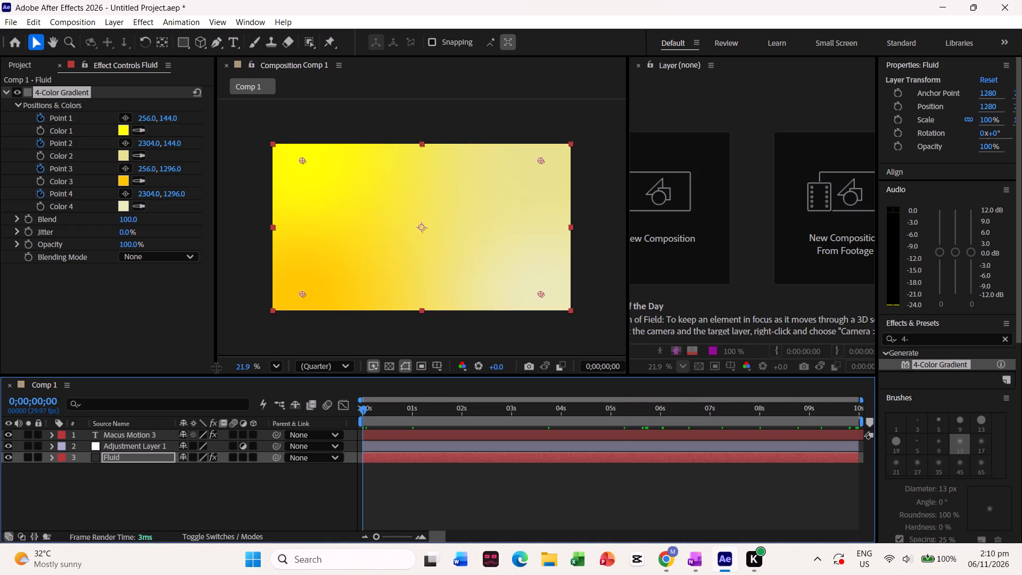
{"action": "key", "text": "space"}
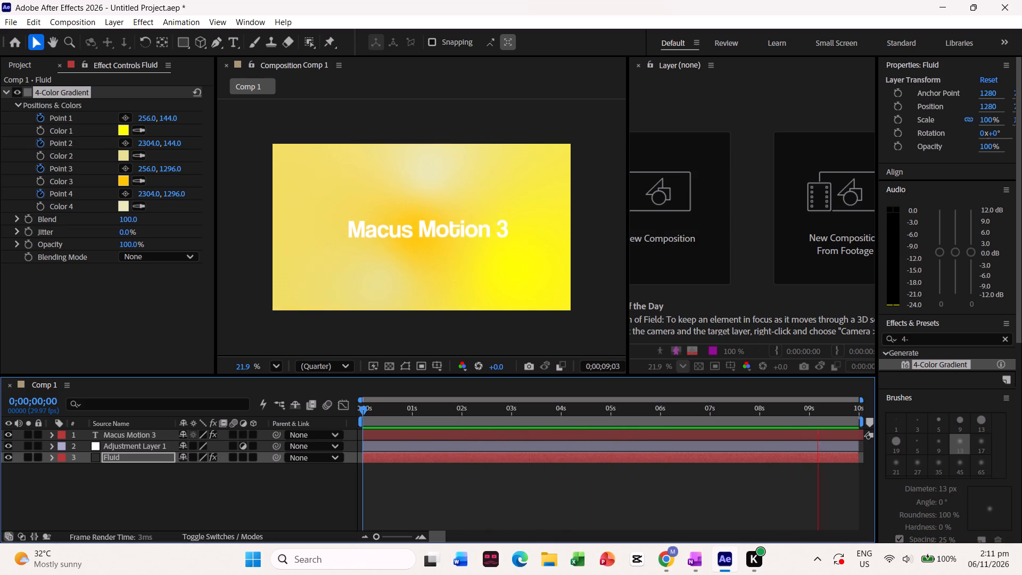
{"action": "key", "text": "space"}
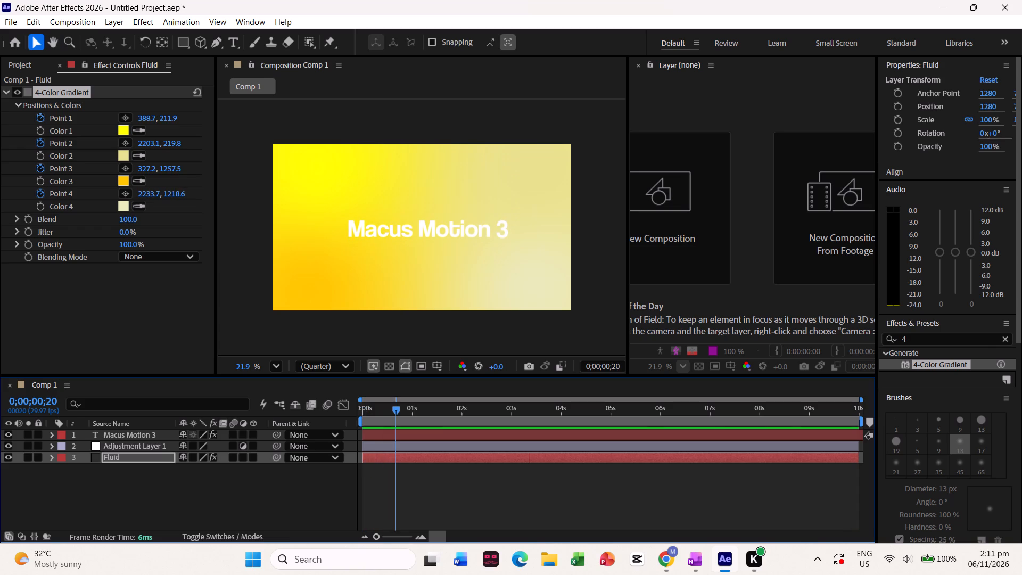
{"action": "left_click_drag", "start_coordinate": [394, 411], "coordinate": [328, 415]}
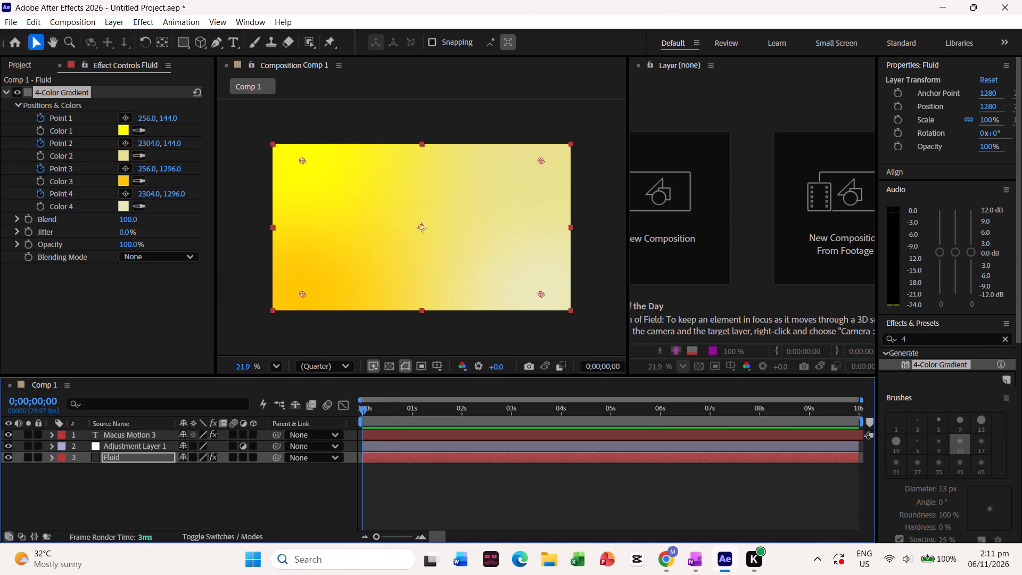
Find the Motion Tile effect and apply it to the Fluid layer.
{"action": "left_click", "coordinate": [926, 339]}
{"action": "key", "text": "BackSpace"}
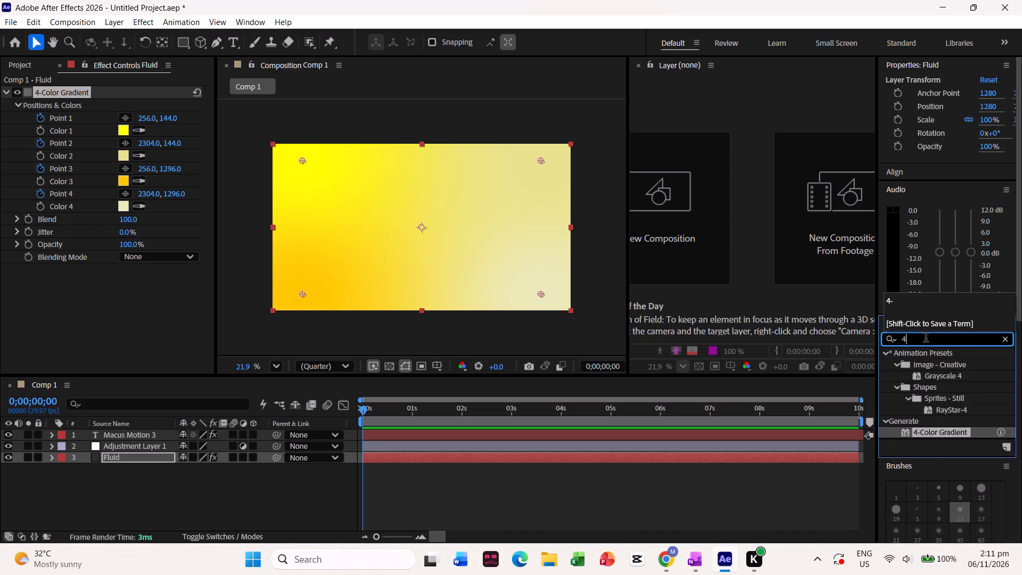
{"action": "key", "text": "BackSpace"}
{"action": "key", "text": "BackSpace"}
{"action": "key", "text": "BackSpace"}
{"action": "type", "text": "motion"}
{"action": "key", "text": "space"}
{"action": "type", "text": "tile"}
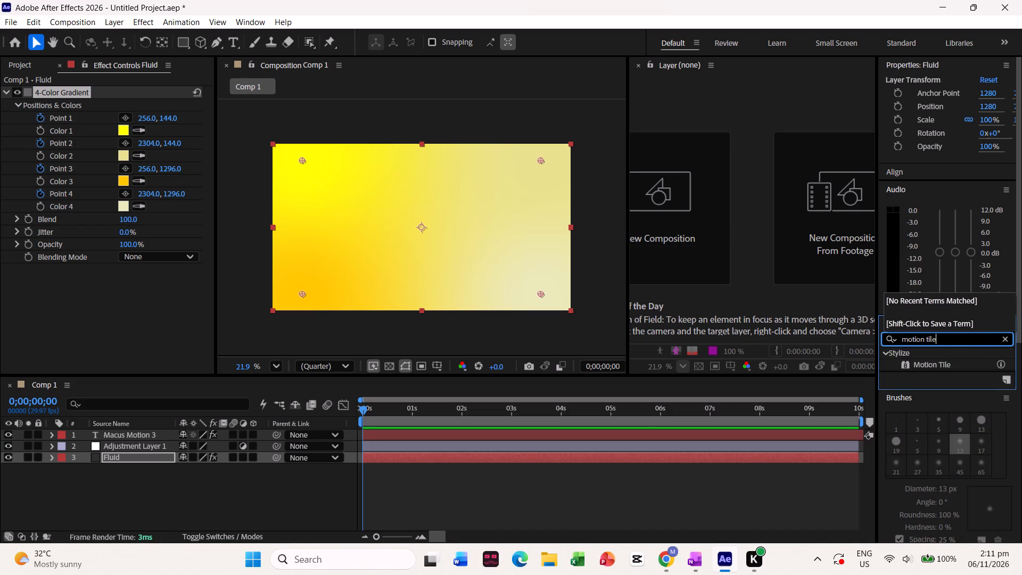
{"action": "left_click_drag", "start_coordinate": [935, 366], "coordinate": [201, 481]}
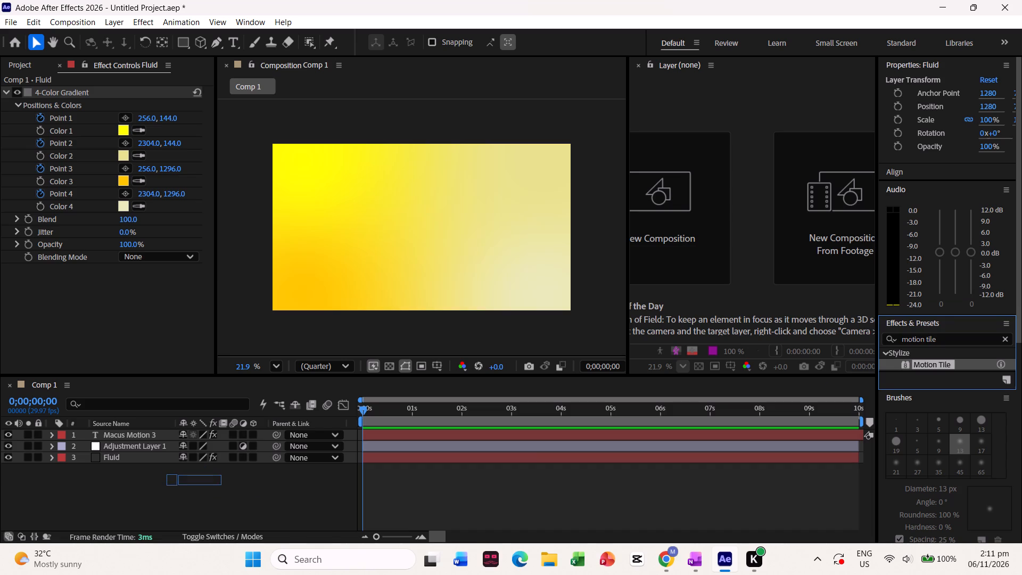
{"action": "left_click_drag", "start_coordinate": [201, 481], "coordinate": [186, 463]}
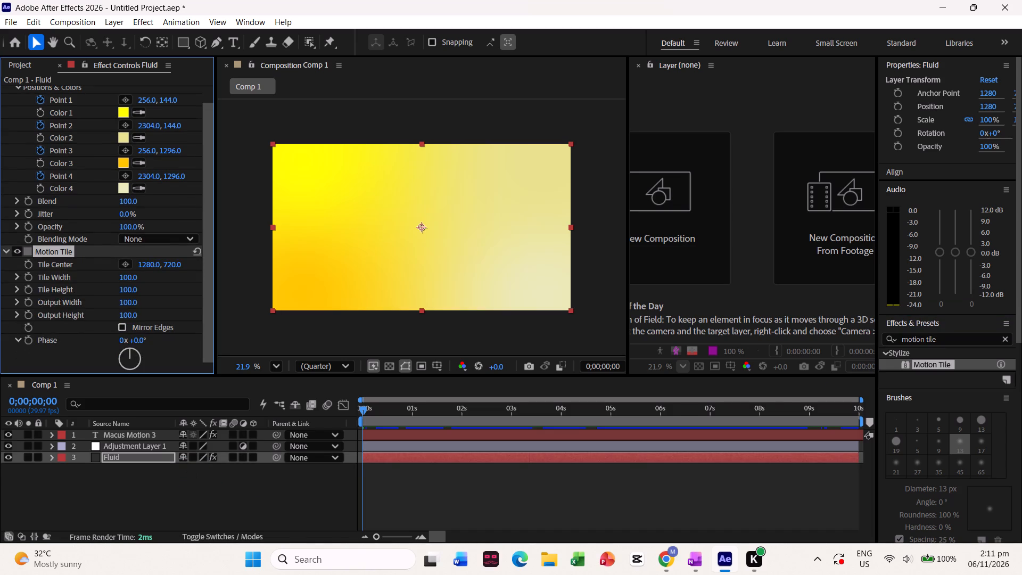
Enable Mirror Edges in the Fluid layer's Motion Tile and set Output Width and Output Height to 300.
{"action": "left_click", "coordinate": [121, 327]}
{"action": "left_click", "coordinate": [128, 305]}
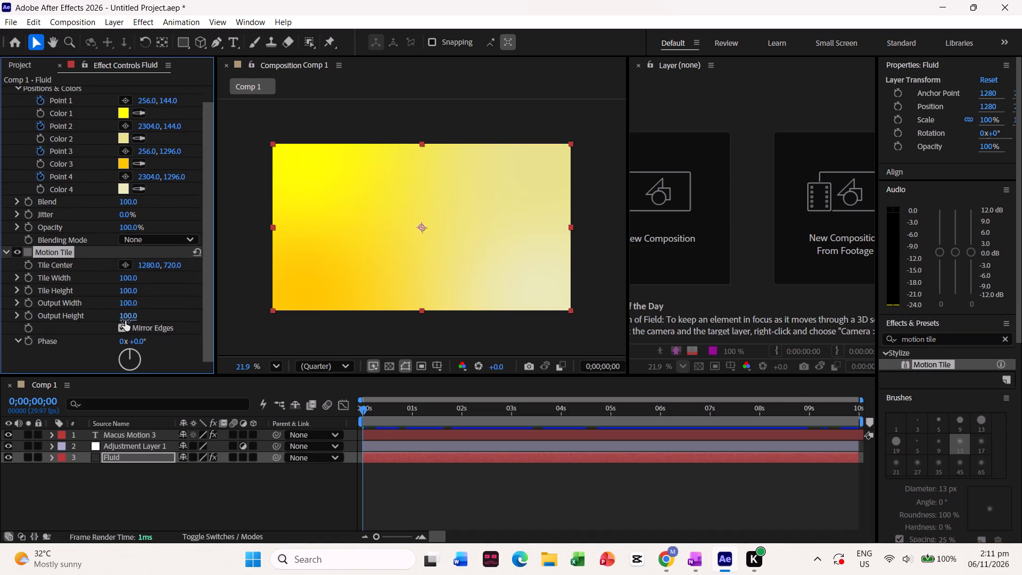
{"action": "type", "text": "300"}
{"action": "left_click", "coordinate": [124, 316]}
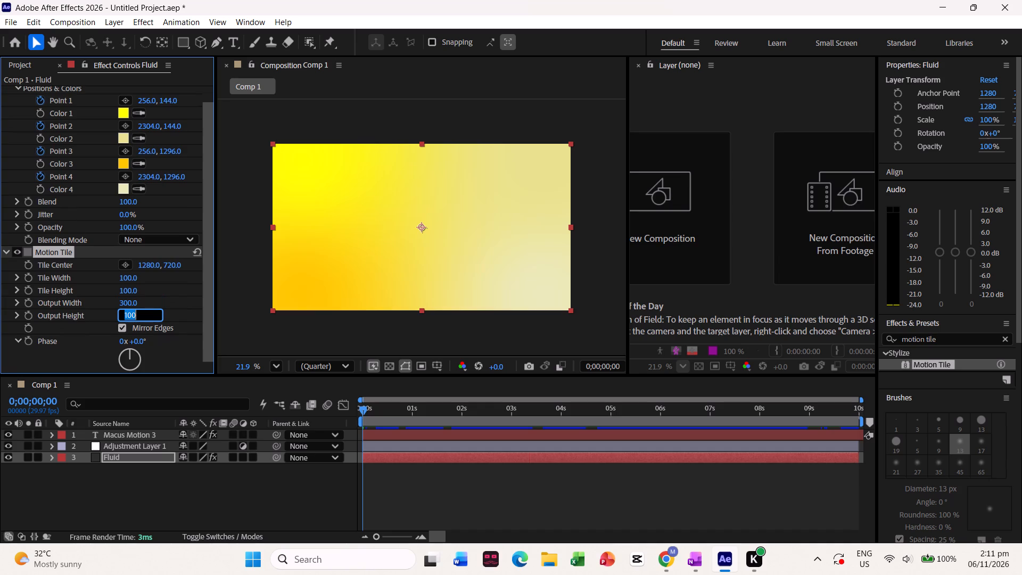
{"action": "type", "text": "300"}
{"action": "key", "text": "Return"}
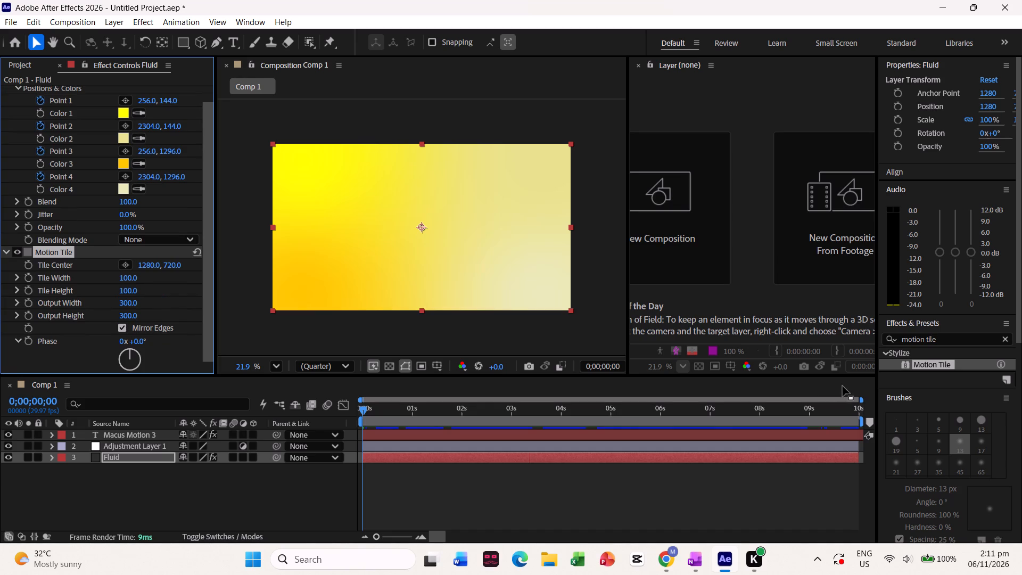
Select the whole motion tile term in the effects search so it can be replaced.
{"action": "left_click_drag", "start_coordinate": [949, 339], "coordinate": [930, 334]}
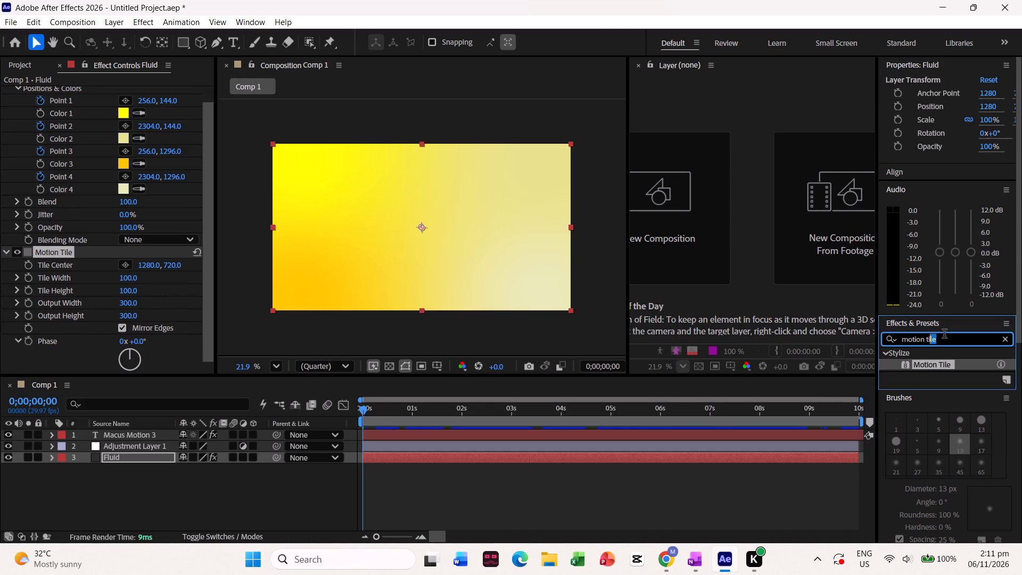
{"action": "left_click", "coordinate": [944, 336]}
{"action": "left_click_drag", "start_coordinate": [944, 337], "coordinate": [882, 347]}
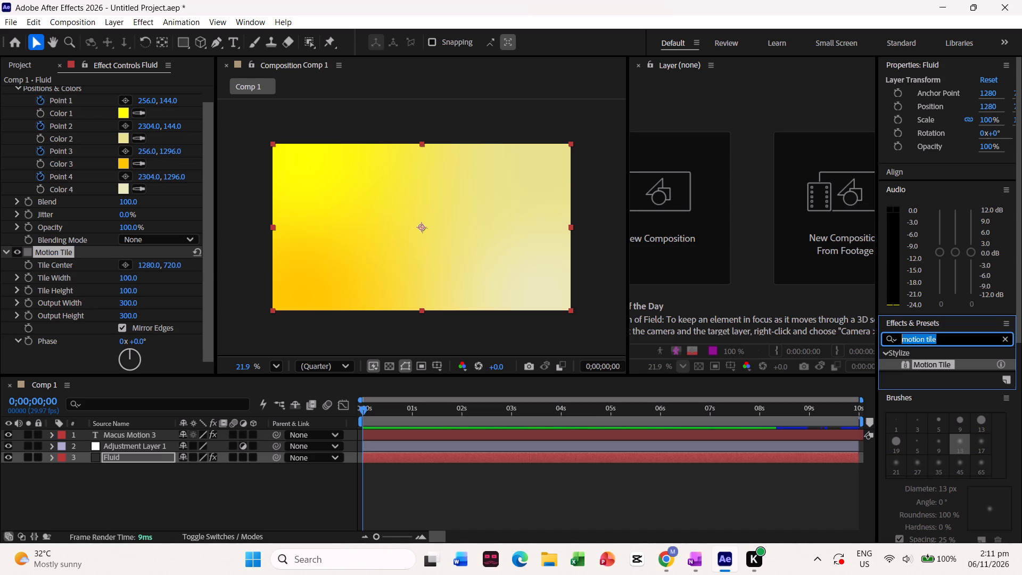
Bring up the project's file commands.
{"action": "left_click", "coordinate": [16, 24]}
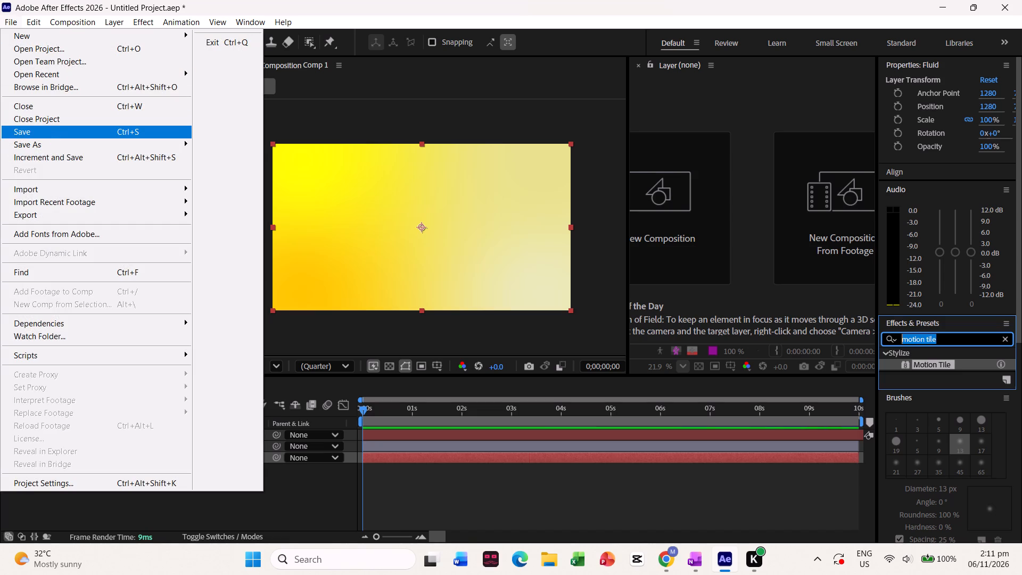
Save the project in the Documents folder under the name Motion_Graphic3.
{"action": "left_click", "coordinate": [68, 136]}
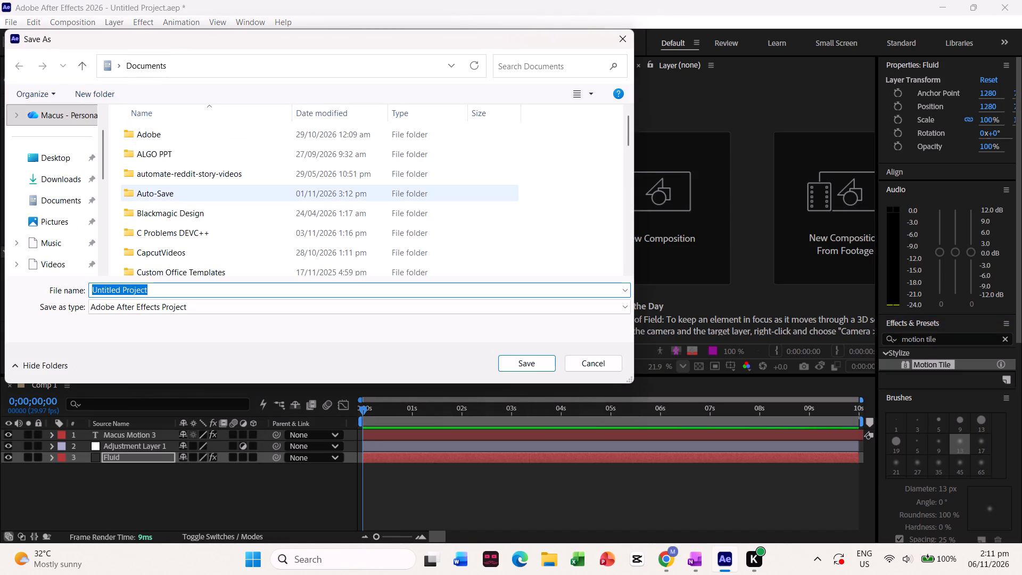
{"action": "scroll", "coordinate": [347, 192], "scroll_direction": "down", "scroll_amount": 7}
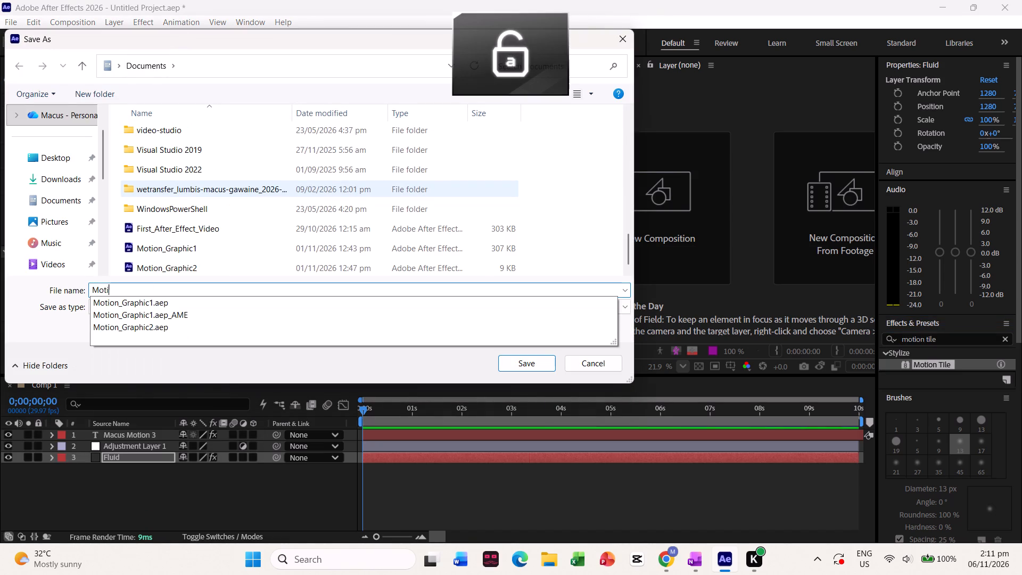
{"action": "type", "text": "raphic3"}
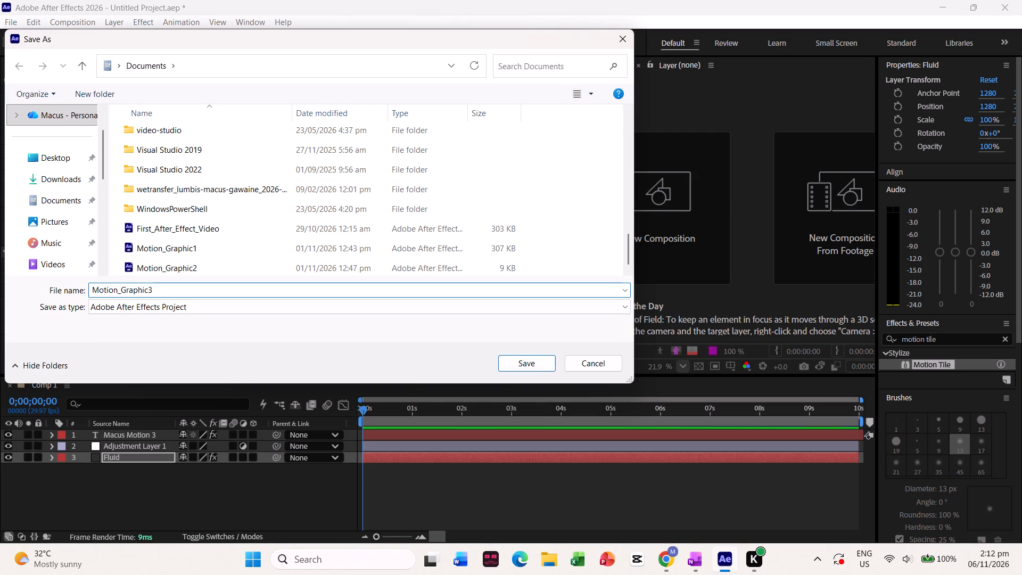
{"action": "left_click", "coordinate": [541, 365]}
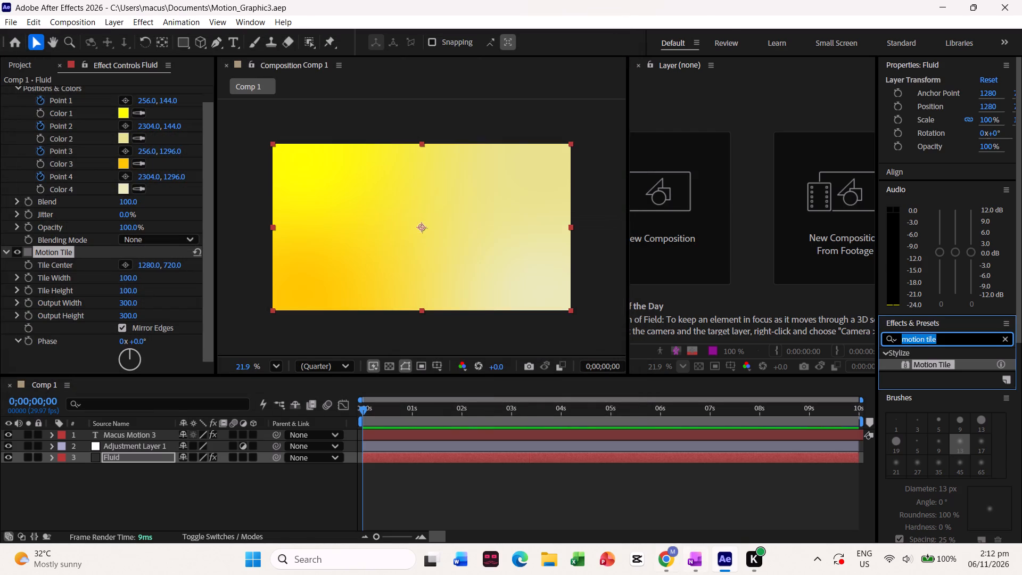
Switch to Chrome and look through the posts in the Facebook feed.
{"action": "left_click", "coordinate": [665, 563]}
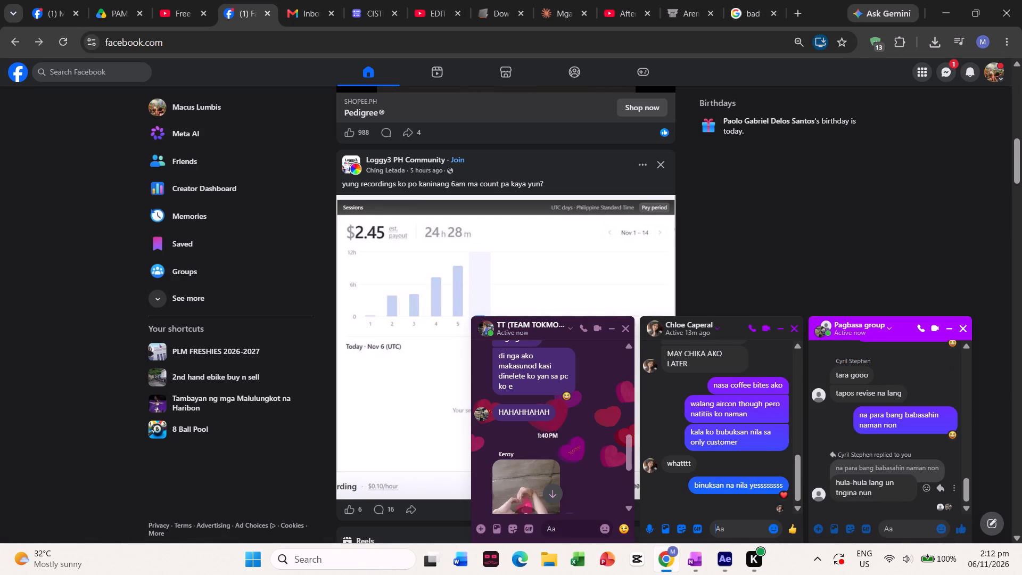
{"action": "scroll", "coordinate": [741, 278], "scroll_direction": "down", "scroll_amount": 1}
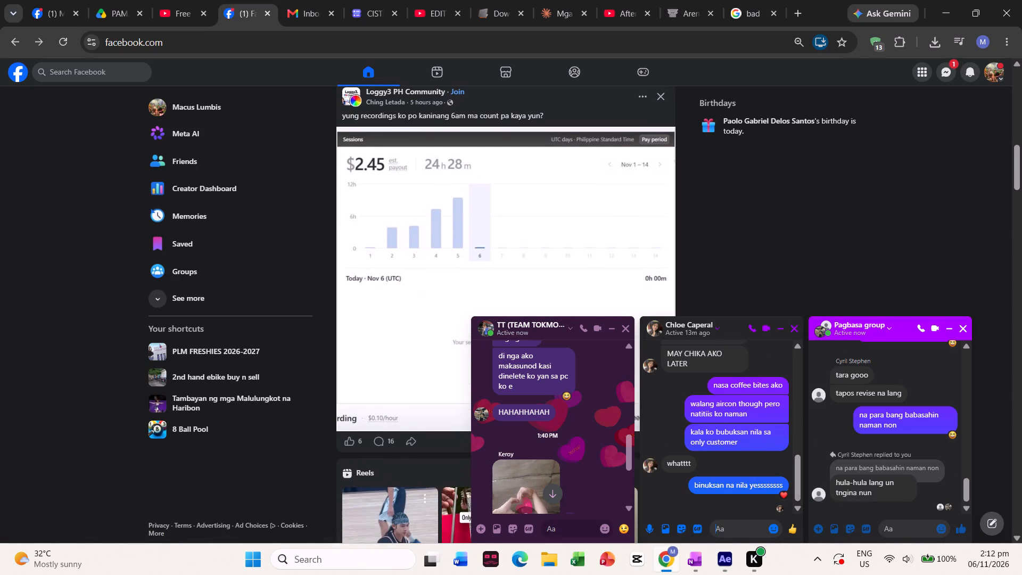
{"action": "scroll", "coordinate": [741, 278], "scroll_direction": "down", "scroll_amount": 1}
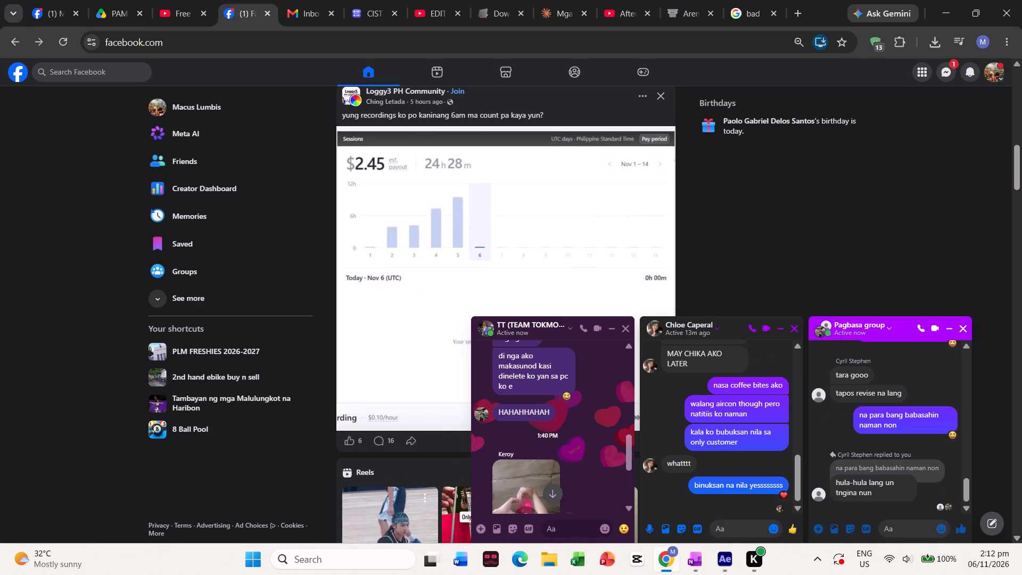
{"action": "scroll", "coordinate": [741, 278], "scroll_direction": "down", "scroll_amount": 1}
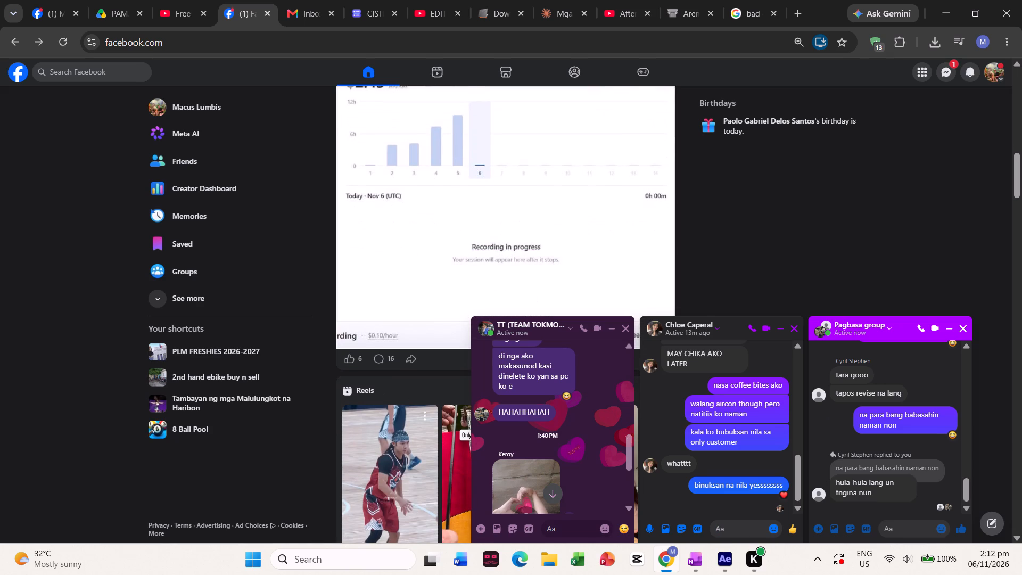
{"action": "scroll", "coordinate": [776, 199], "scroll_direction": "down", "scroll_amount": 7}
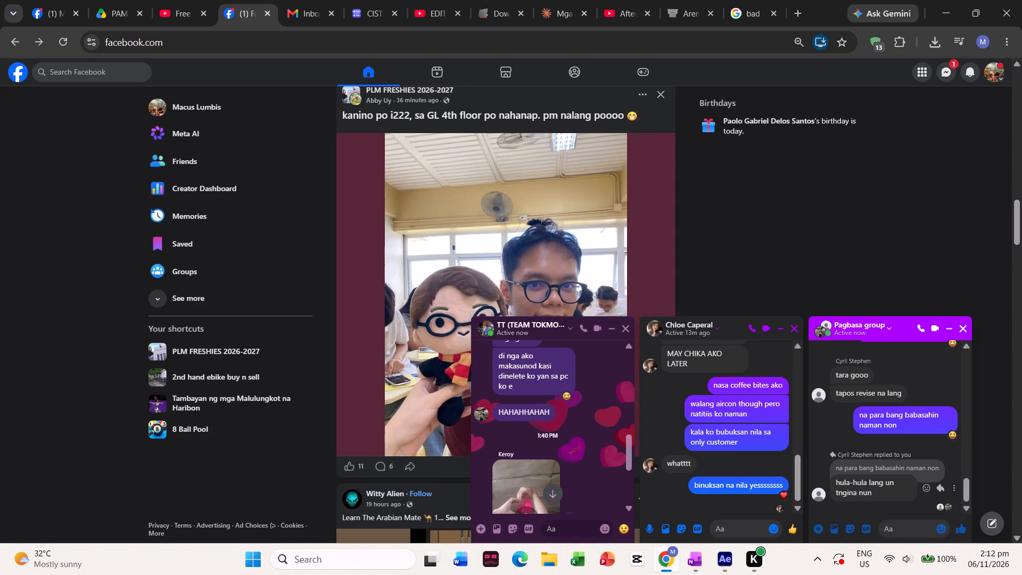
Add a laughing emoji reaction to the latest message in the Pagbasa group chat.
{"action": "left_click", "coordinate": [930, 491]}
{"action": "left_click", "coordinate": [891, 467]}
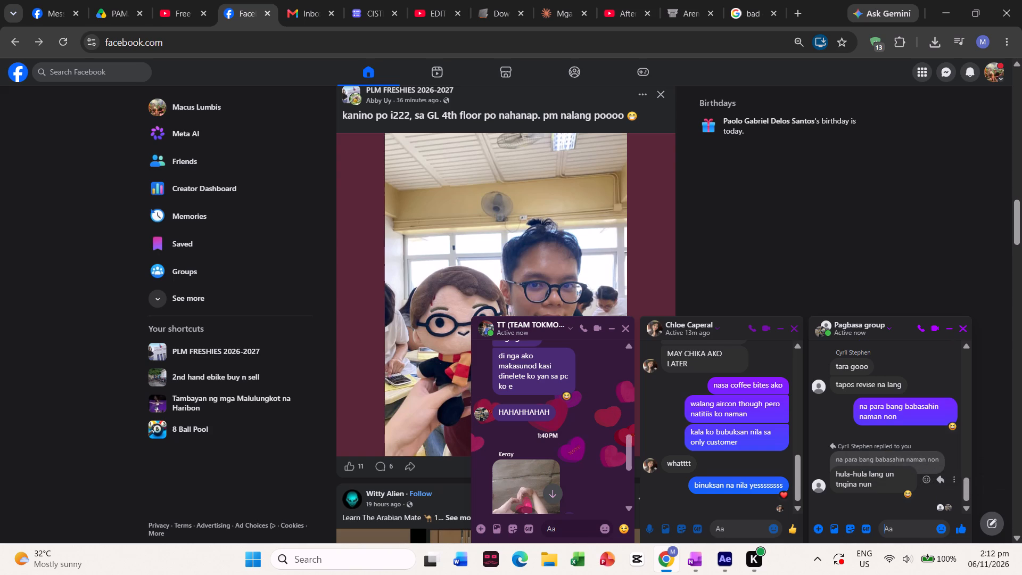
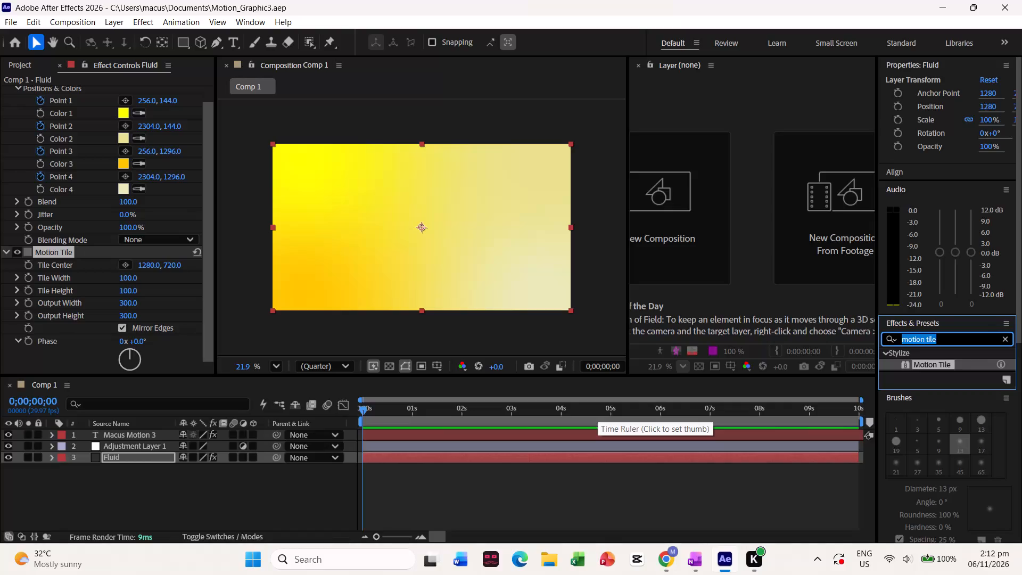
With the Fluid layer selected, search the effects library for warp in place of the motion tile term.
{"action": "left_click", "coordinate": [146, 445]}
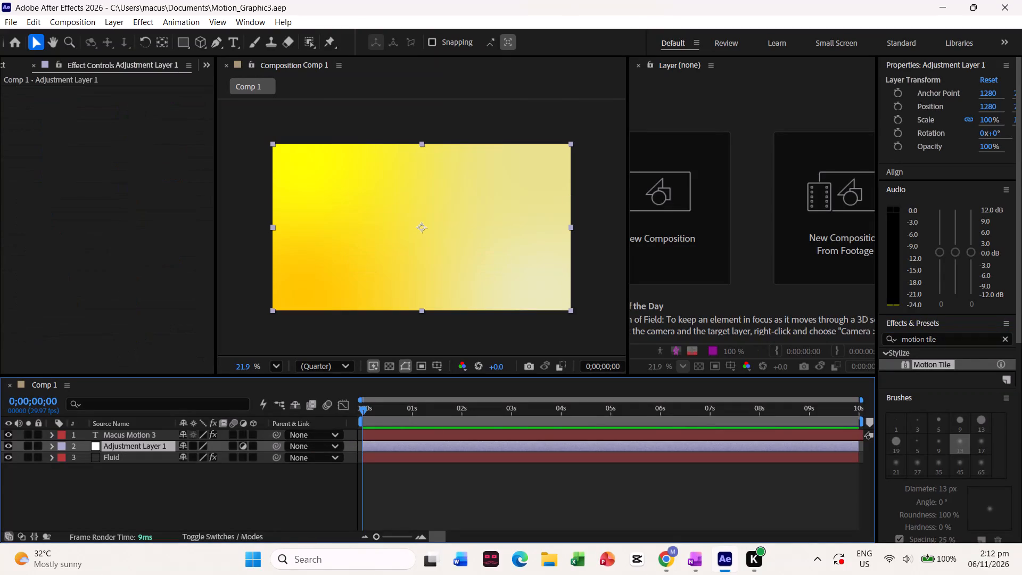
{"action": "left_click_drag", "start_coordinate": [957, 342], "coordinate": [946, 342]}
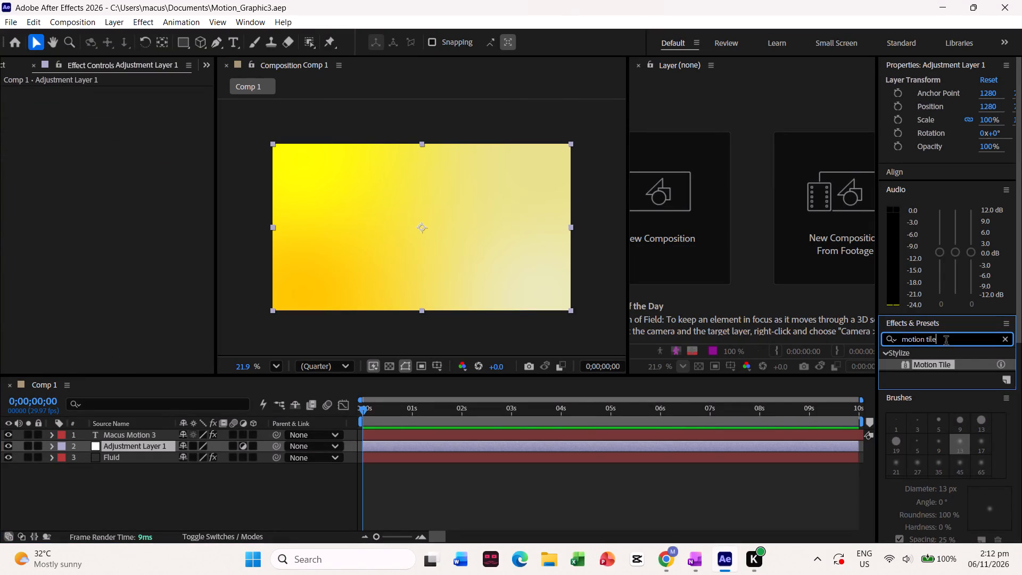
{"action": "left_click_drag", "start_coordinate": [946, 342], "coordinate": [885, 348]}
{"action": "left_click", "coordinate": [164, 454]}
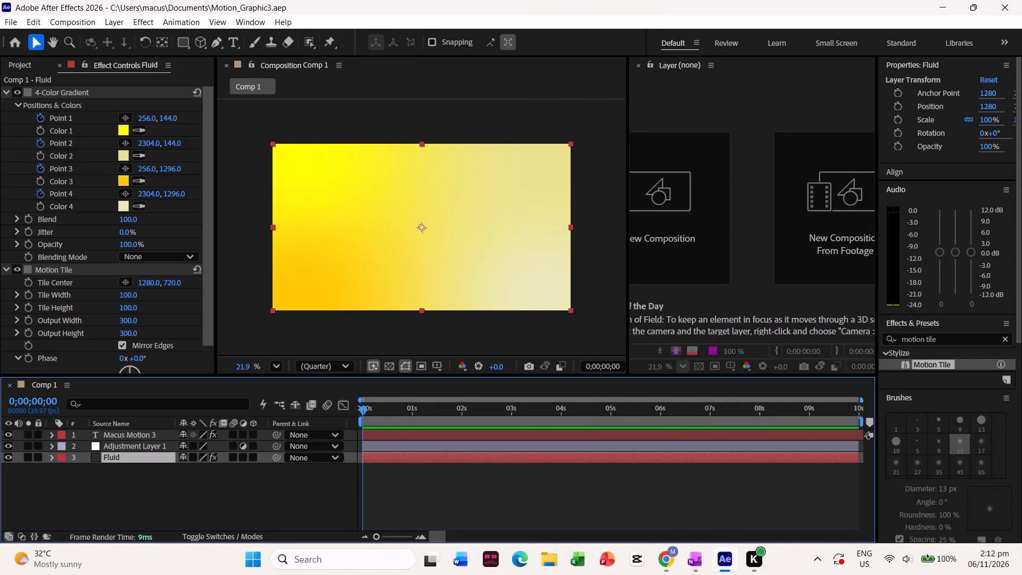
{"action": "left_click_drag", "start_coordinate": [956, 343], "coordinate": [840, 355]}
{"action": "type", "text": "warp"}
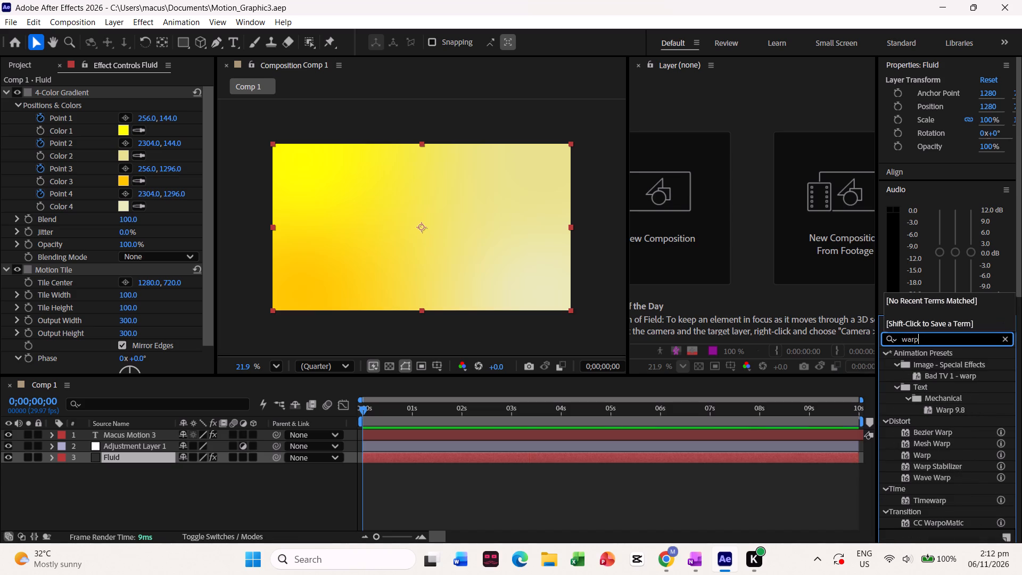
Switch to Chrome and bring up the EDIT Like Internet Anarchist tutorial video.
{"action": "left_click", "coordinate": [664, 566]}
{"action": "left_click", "coordinate": [461, 0]}
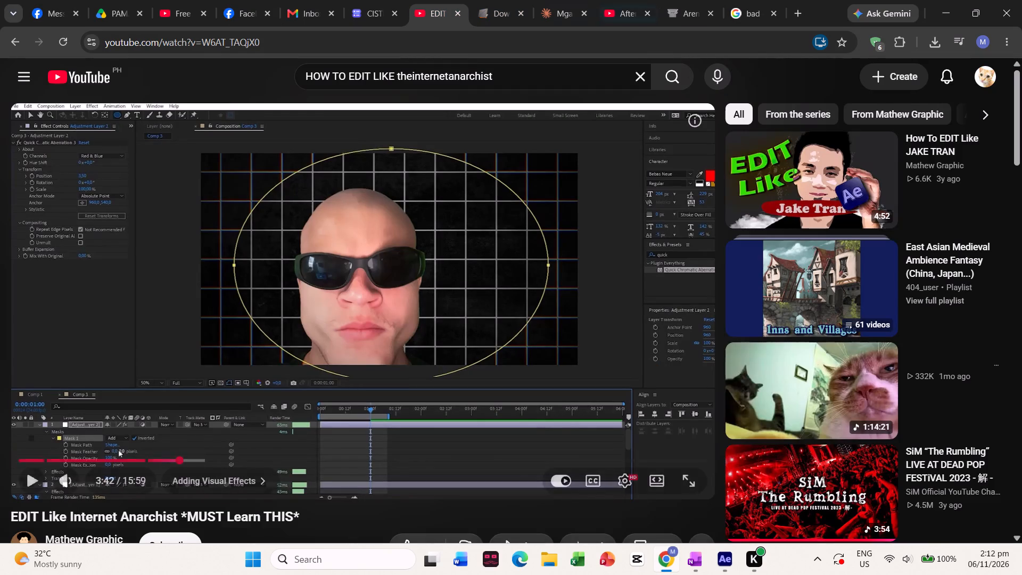
In the browser, find the part of the After Effects Liquid Gradients tutorial just before the Twirl effect is added, and pause there.
{"action": "left_click", "coordinate": [617, 2]}
{"action": "left_click", "coordinate": [426, 309]}
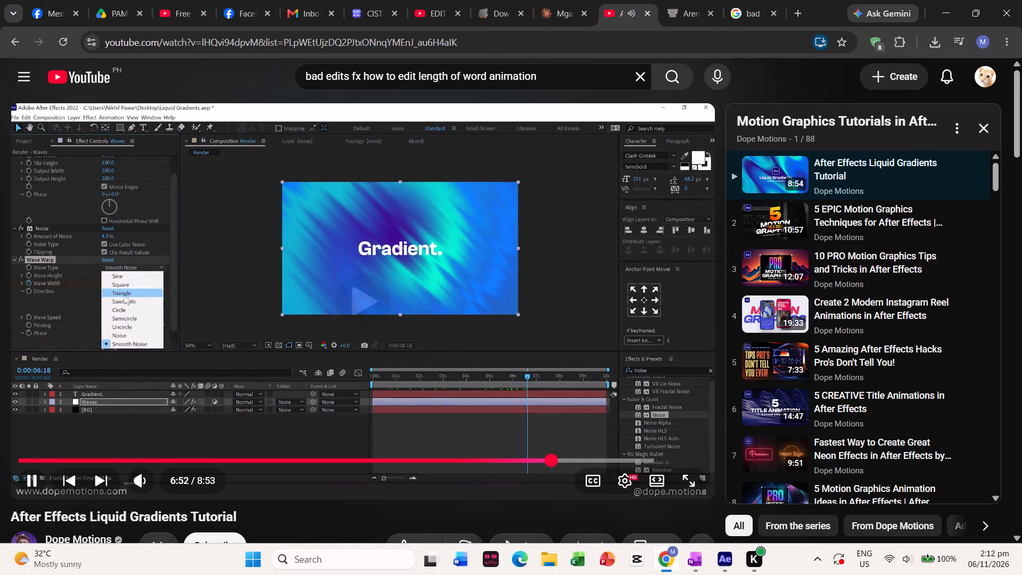
{"action": "left_click", "coordinate": [369, 460]}
{"action": "left_click", "coordinate": [265, 458]}
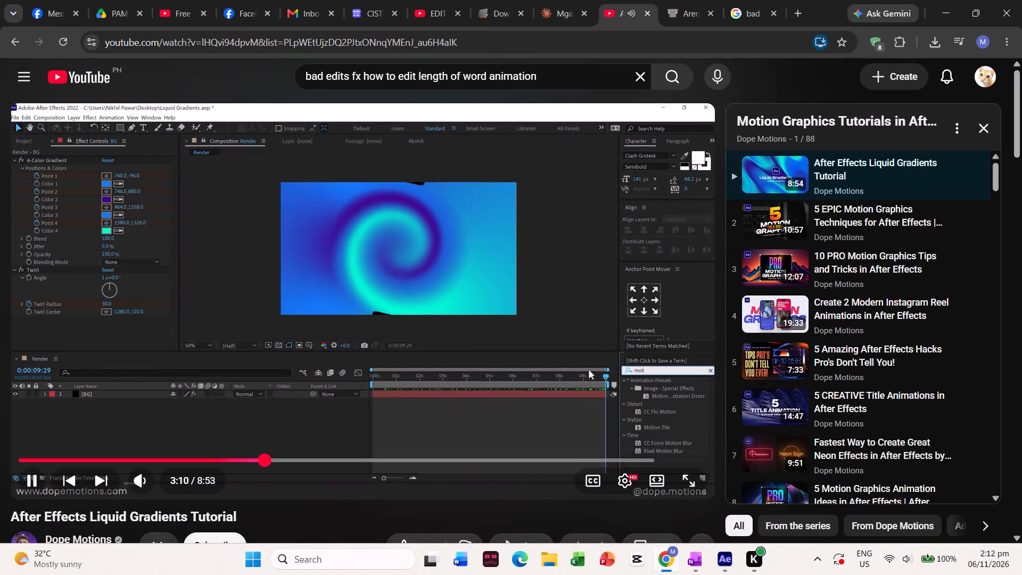
{"action": "left_click", "coordinate": [210, 455]}
{"action": "left_click", "coordinate": [616, 272]}
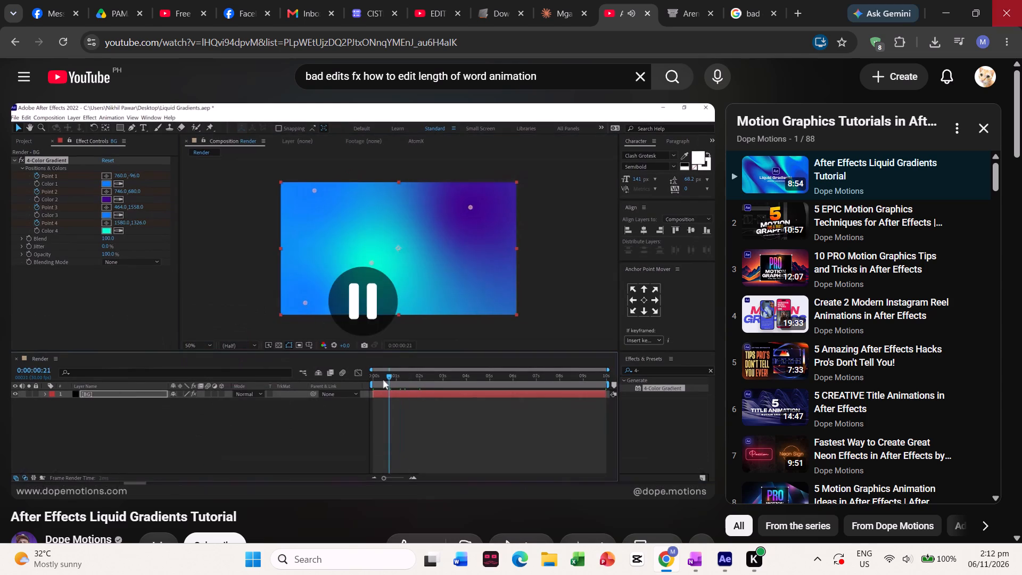
Return to After Effects, search the effects for twirl, and apply Twirl (Legacy) to the Fluid layer.
{"action": "left_click", "coordinate": [942, 4]}
{"action": "left_click_drag", "start_coordinate": [928, 335], "coordinate": [836, 339]}
{"action": "type", "text": "wtirl"}
{"action": "key", "text": "BackSpace"}
{"action": "key", "text": "BackSpace"}
{"action": "key", "text": "BackSpace"}
{"action": "key", "text": "BackSpace"}
{"action": "key", "text": "BackSpace"}
{"action": "key", "text": "BackSpace"}
{"action": "key", "text": "BackSpace"}
{"action": "key", "text": "BackSpace"}
{"action": "key", "text": "BackSpace"}
{"action": "key", "text": "BackSpace"}
{"action": "key", "text": "BackSpace"}
{"action": "key", "text": "BackSpace"}
{"action": "key", "text": "BackSpace"}
{"action": "key", "text": "BackSpace"}
{"action": "key", "text": "BackSpace"}
{"action": "key", "text": "BackSpace"}
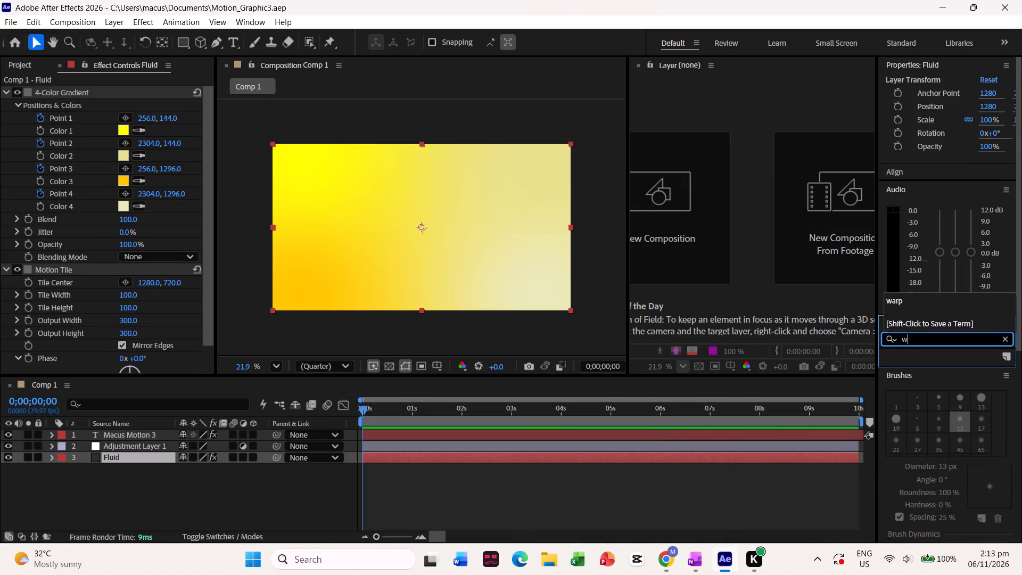
{"action": "type", "text": "twirl"}
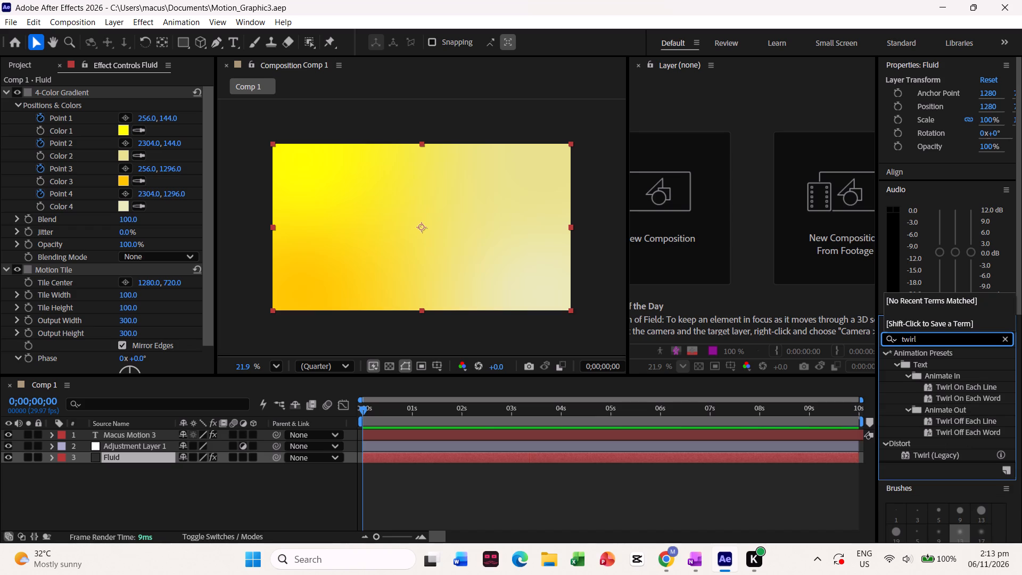
{"action": "left_click_drag", "start_coordinate": [929, 455], "coordinate": [123, 467]}
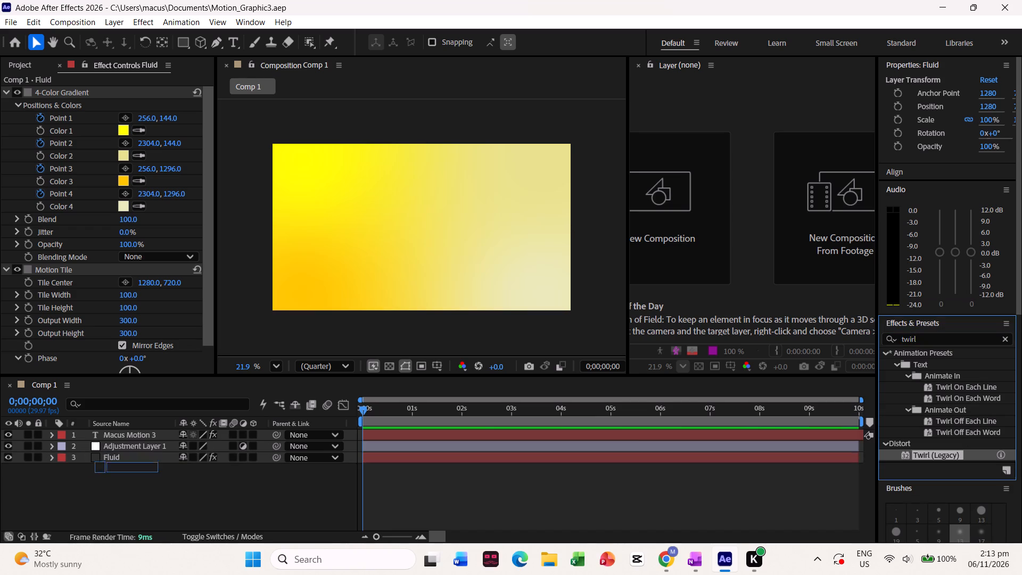
{"action": "left_click_drag", "start_coordinate": [123, 467], "coordinate": [133, 453]}
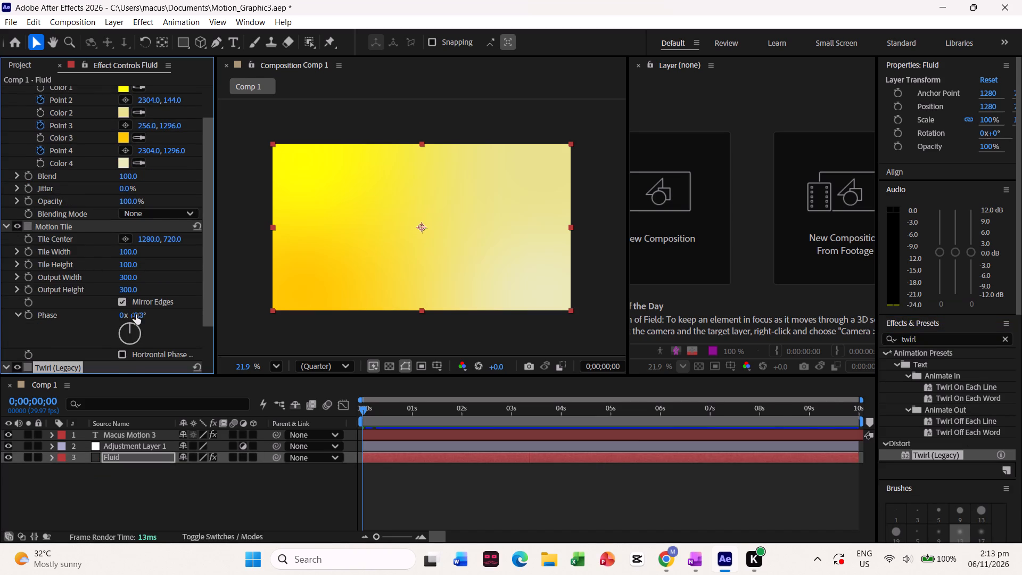
Move Twirl (Legacy) above Motion Tile in the Fluid layer's effect order.
{"action": "scroll", "coordinate": [136, 315], "scroll_direction": "down", "scroll_amount": 1}
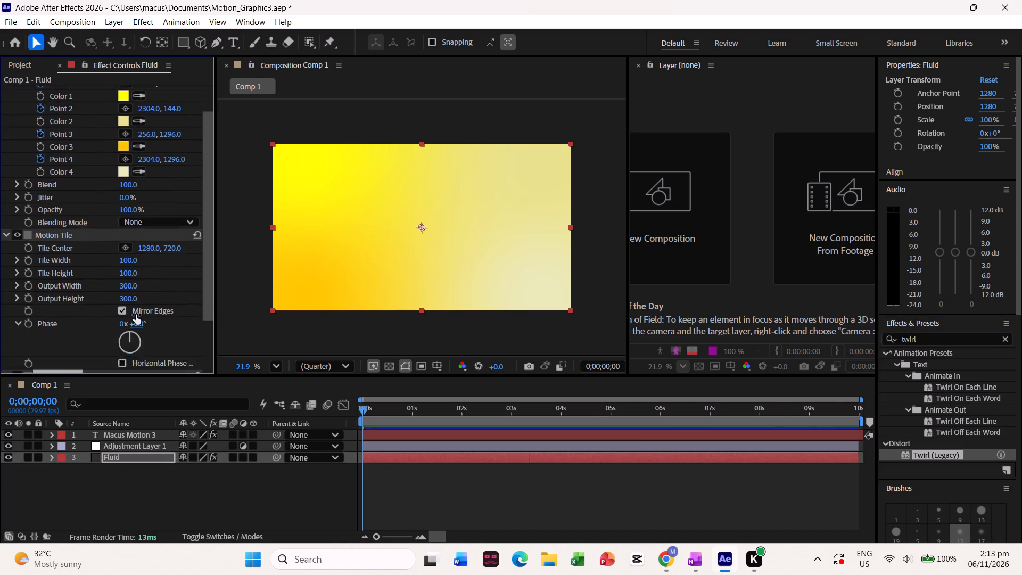
{"action": "scroll", "coordinate": [136, 315], "scroll_direction": "down", "scroll_amount": 1}
{"action": "left_click", "coordinate": [113, 298]}
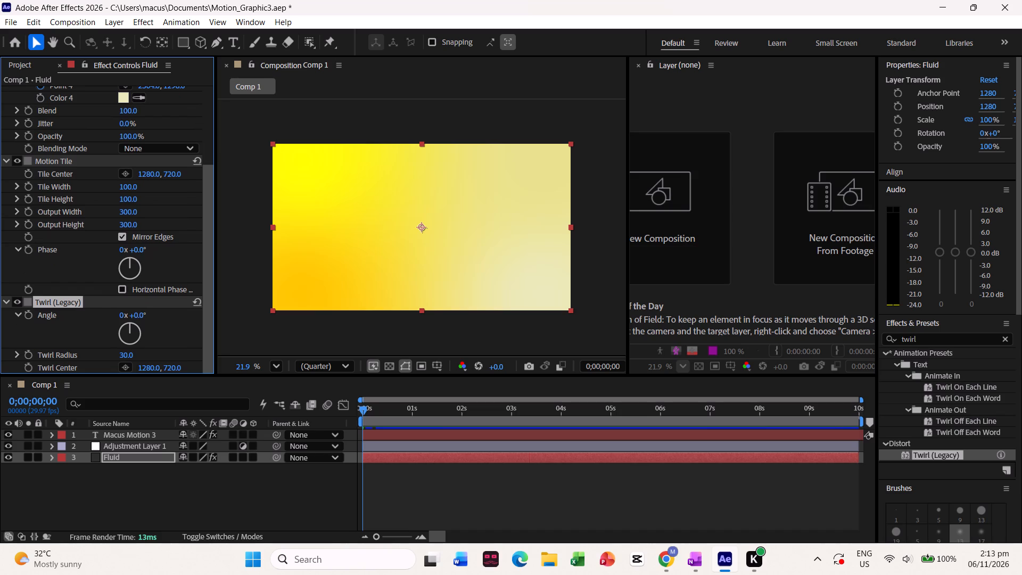
{"action": "scroll", "coordinate": [113, 329], "scroll_direction": "down", "scroll_amount": 1}
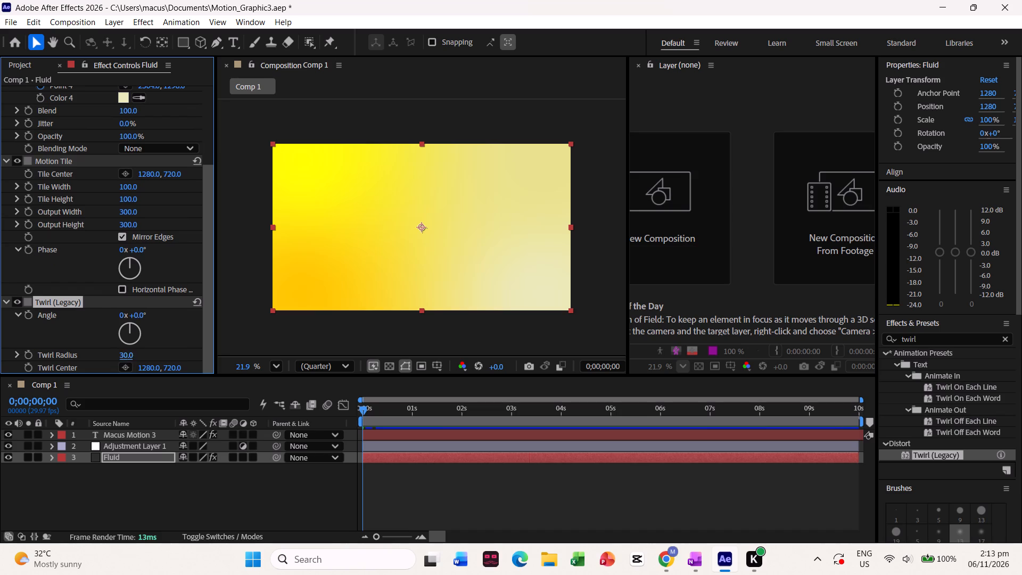
{"action": "left_click", "coordinate": [128, 355]}
{"action": "left_click_drag", "start_coordinate": [125, 304], "coordinate": [131, 150]}
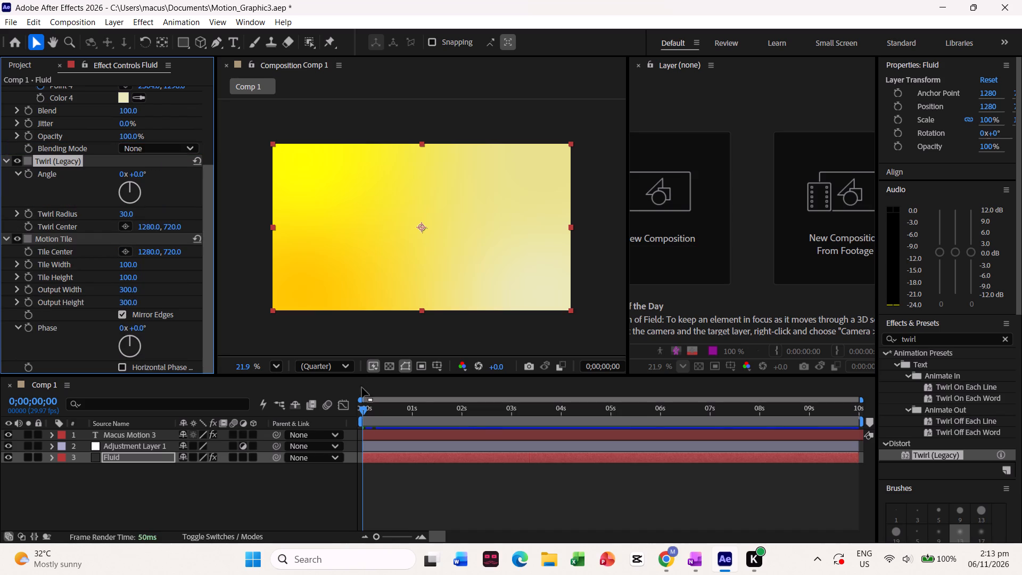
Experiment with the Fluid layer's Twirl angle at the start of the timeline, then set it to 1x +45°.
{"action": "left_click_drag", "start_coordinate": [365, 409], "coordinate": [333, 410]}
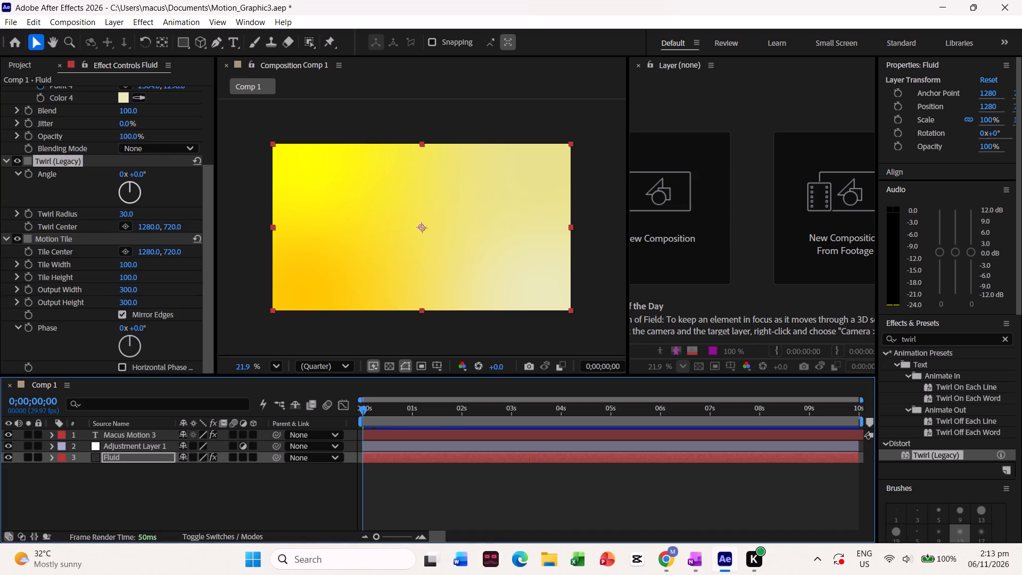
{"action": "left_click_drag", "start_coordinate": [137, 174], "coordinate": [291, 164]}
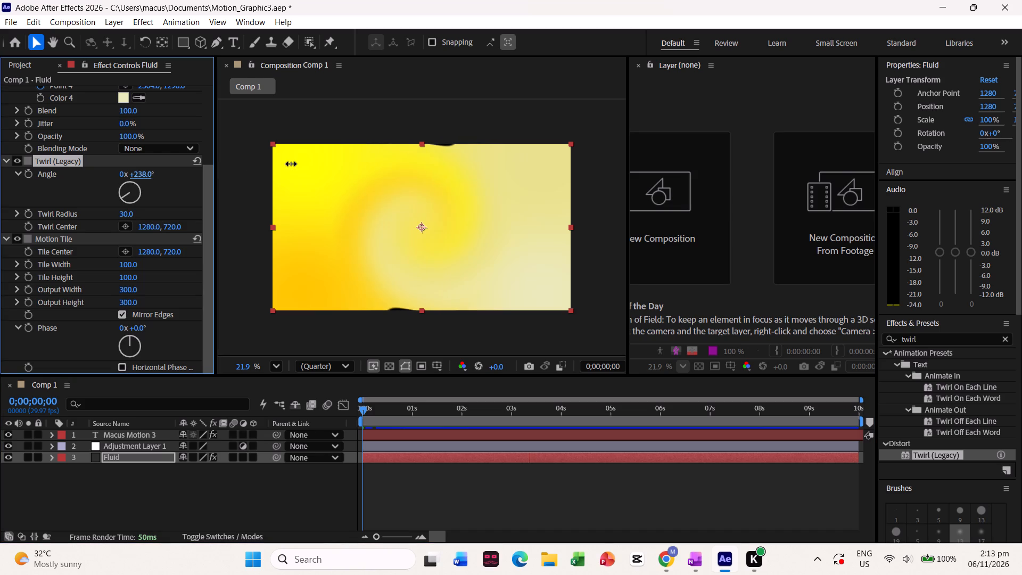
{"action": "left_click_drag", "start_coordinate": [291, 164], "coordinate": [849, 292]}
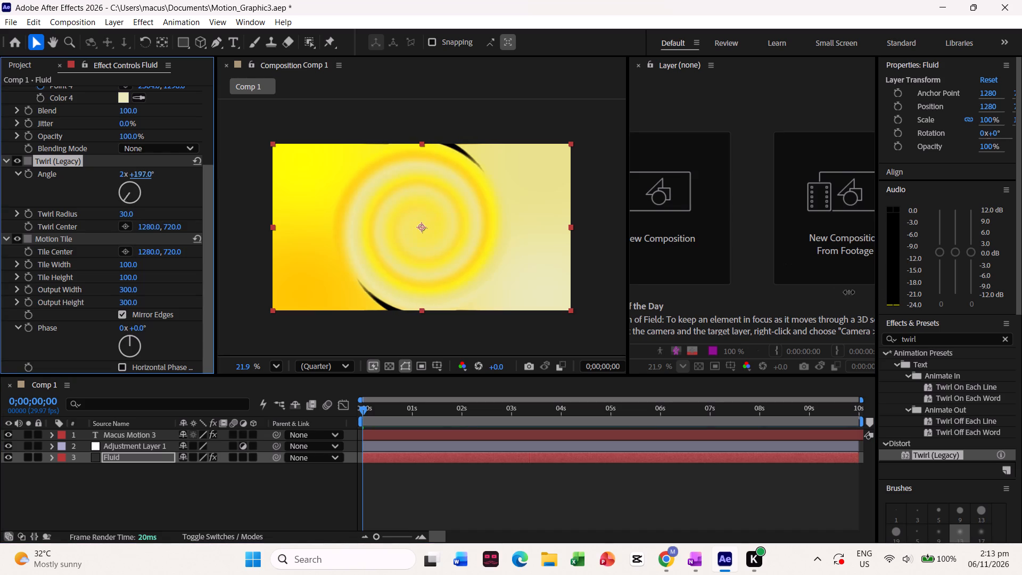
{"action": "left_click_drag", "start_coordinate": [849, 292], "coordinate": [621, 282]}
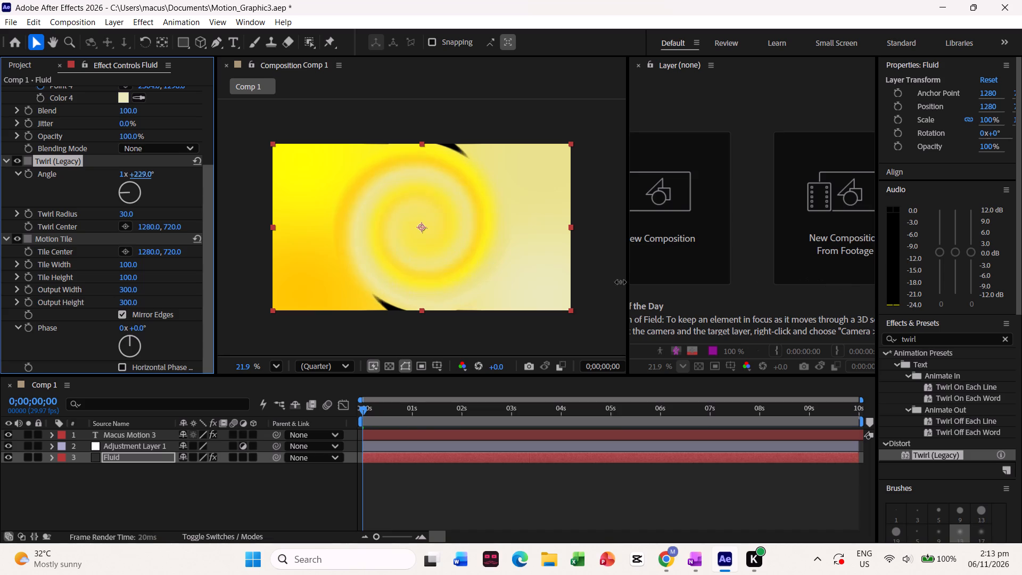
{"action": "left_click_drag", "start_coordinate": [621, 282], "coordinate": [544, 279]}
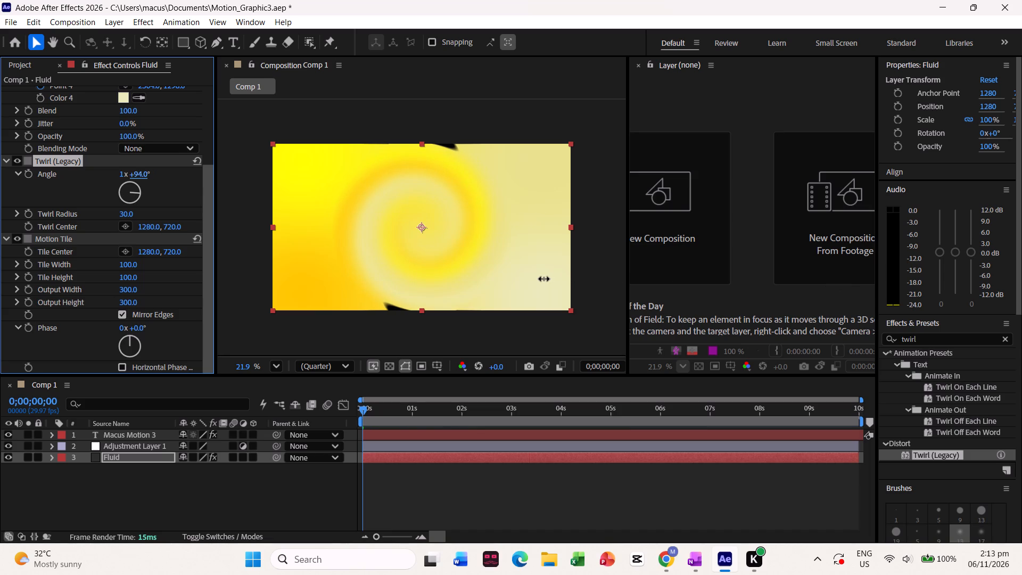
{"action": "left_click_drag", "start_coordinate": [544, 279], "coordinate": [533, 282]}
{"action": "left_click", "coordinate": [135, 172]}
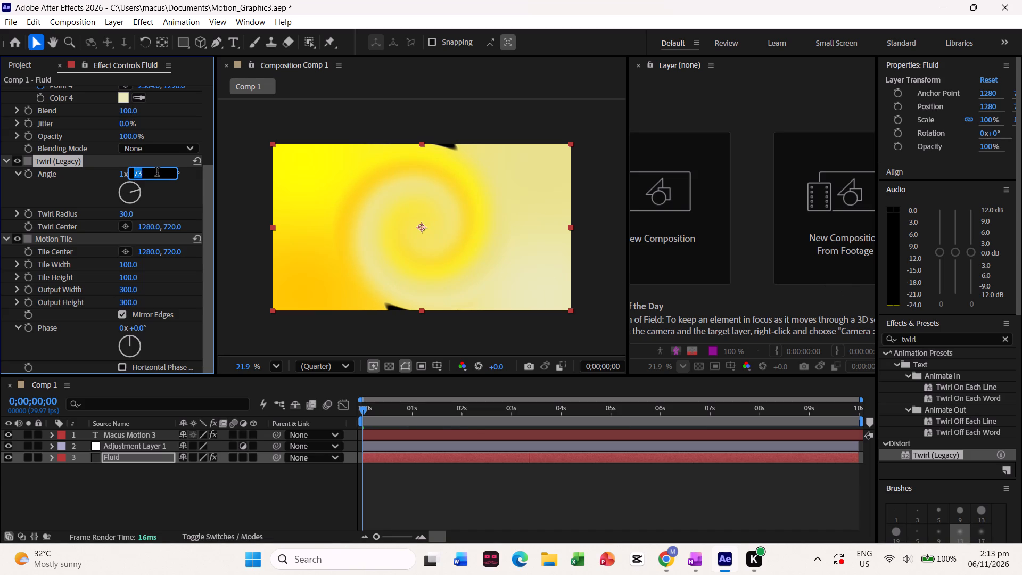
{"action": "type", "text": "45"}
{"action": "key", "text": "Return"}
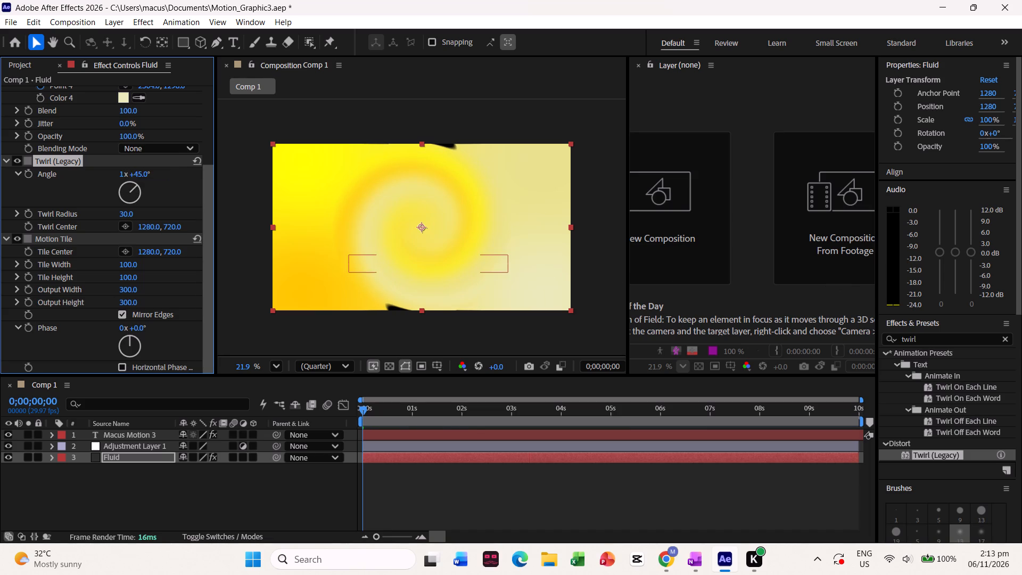
Check the Twirl section of the liquid gradients tutorial in the browser for the angle it uses.
{"action": "left_click", "coordinate": [670, 568]}
{"action": "left_click", "coordinate": [357, 409]}
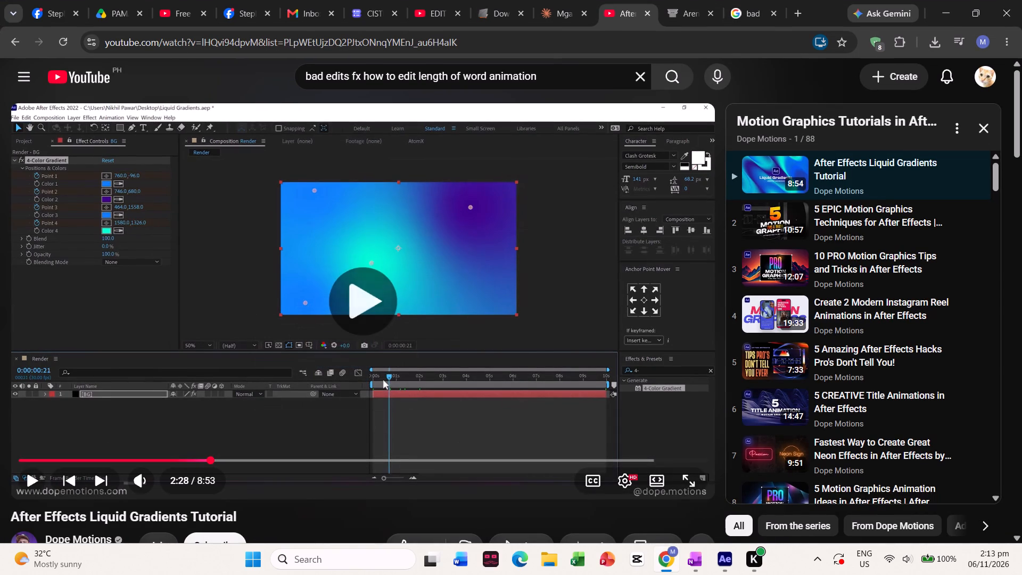
{"action": "key", "text": "Right"}
{"action": "key", "text": "Right"}
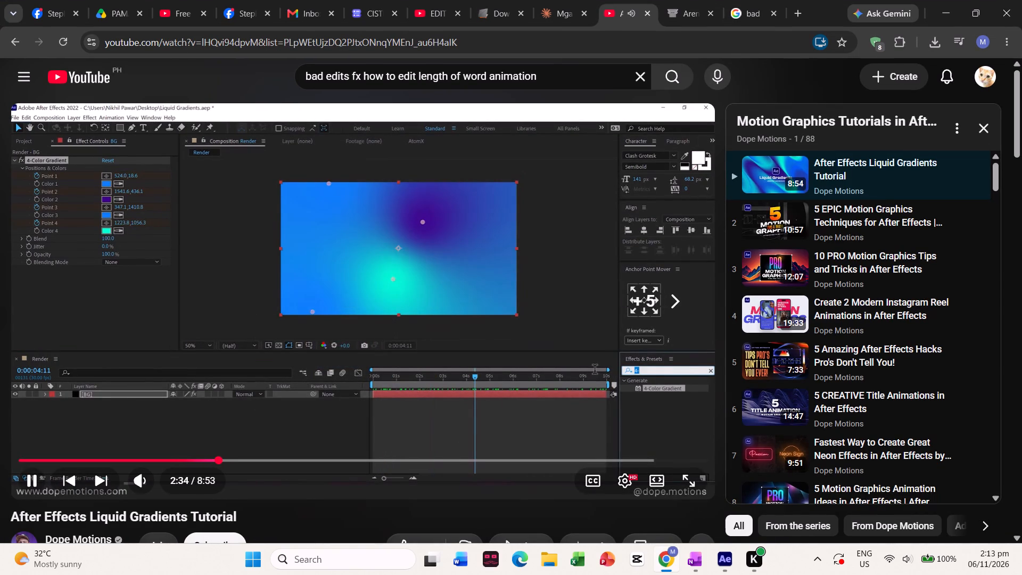
{"action": "key", "text": "Right"}
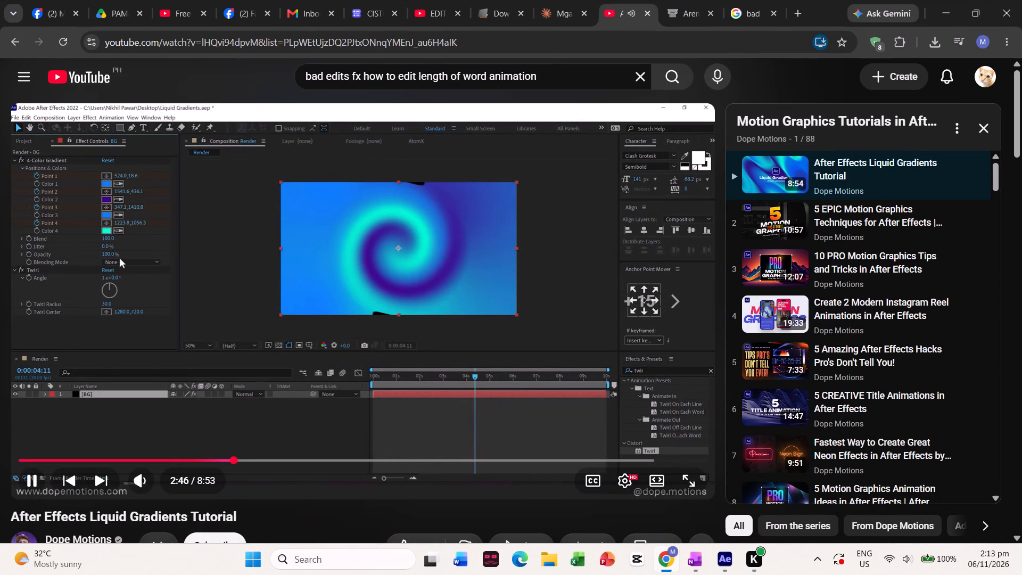
{"action": "key", "text": "Right"}
{"action": "key", "text": "Left"}
{"action": "key", "text": "Left"}
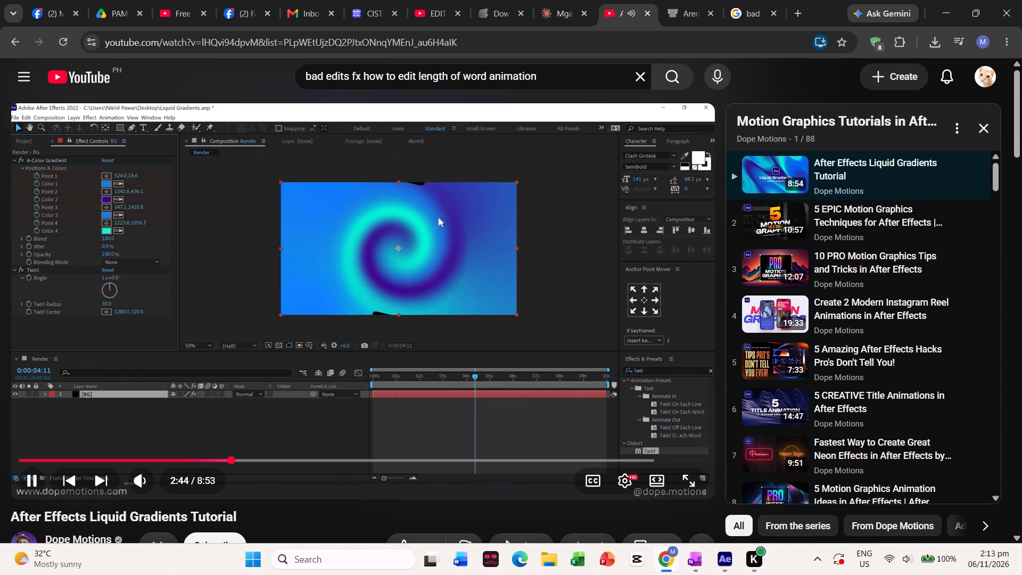
{"action": "left_click", "coordinate": [355, 339]}
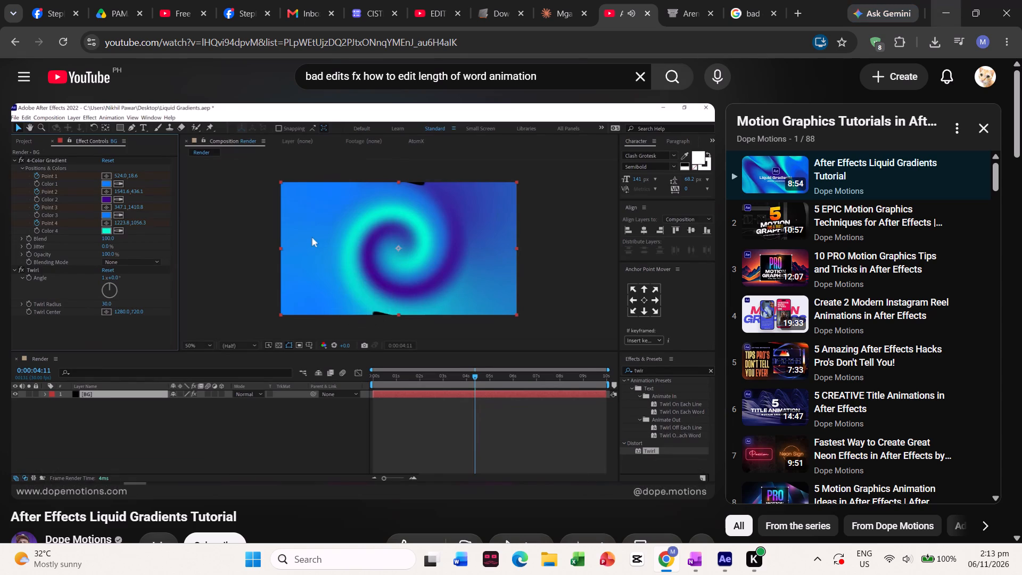
Back in After Effects, set the Fluid layer's Twirl angle to 1x +0°.
{"action": "left_click", "coordinate": [945, 3]}
{"action": "left_click", "coordinate": [145, 171]}
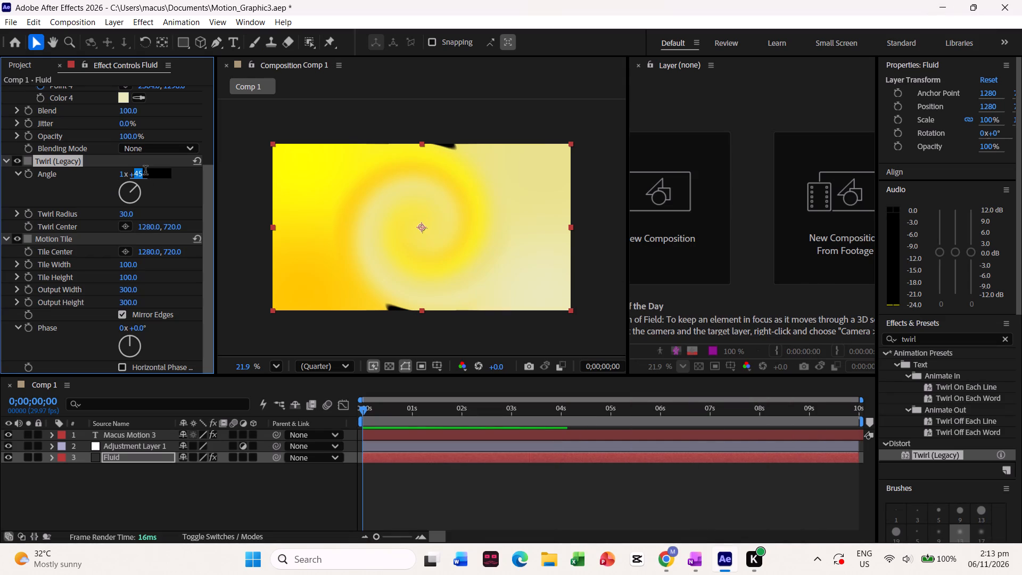
{"action": "key", "text": "0"}
{"action": "key", "text": "Return"}
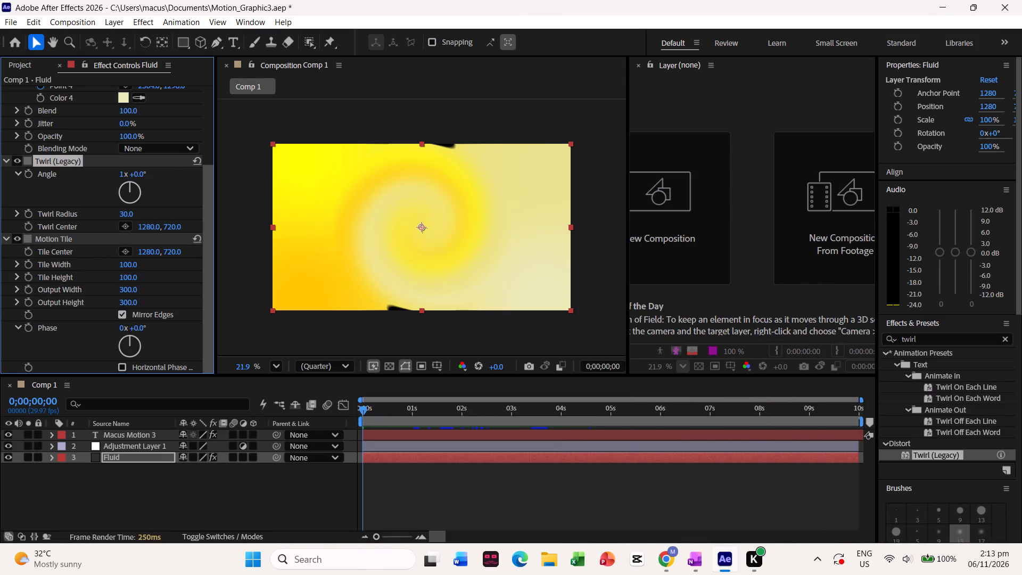
{"action": "left_click", "coordinate": [121, 172]}
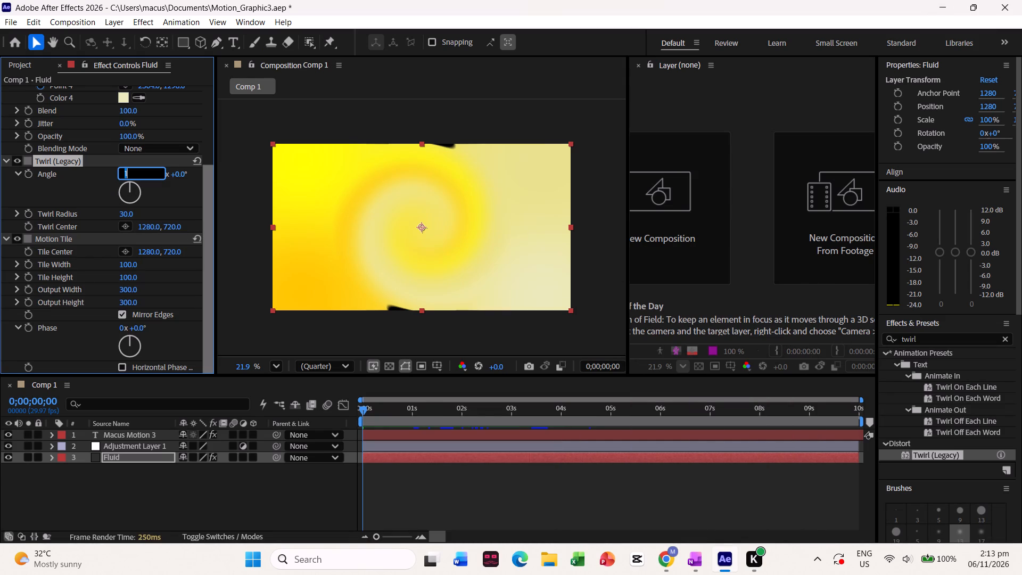
{"action": "key", "text": "1"}
{"action": "key", "text": "Return"}
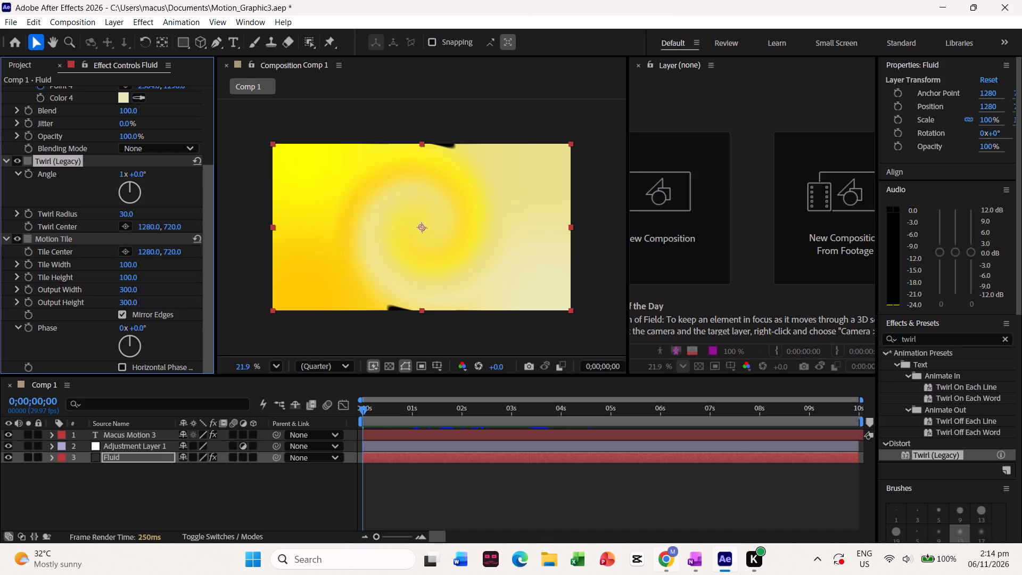
Switch to OneNote and add the heading "GRADIANT MOVING BACKGROUND" several lines below the chromatic aberration note on the TRICKS page.
{"action": "left_click", "coordinate": [703, 557]}
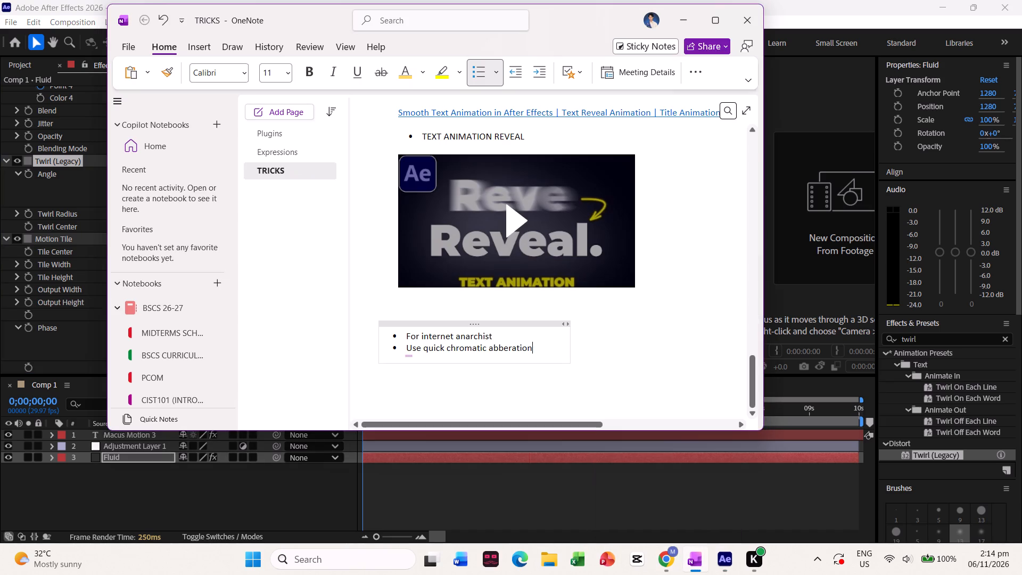
{"action": "key", "text": "Return"}
{"action": "key", "text": "Return"}
{"action": "key", "text": "Return"}
{"action": "key", "text": "Return"}
{"action": "key", "text": "Return"}
{"action": "key", "text": "Return"}
{"action": "key", "text": "Return"}
{"action": "key", "text": "Return"}
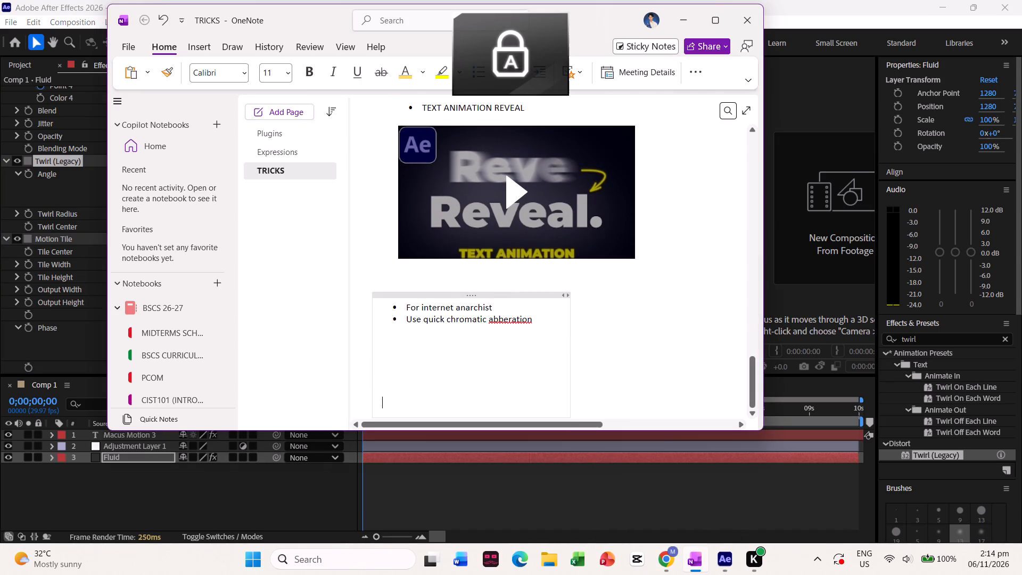
{"action": "type", "text": "GRADIANT MOVING BACKGROUND"}
{"action": "key", "text": "Return"}
Start a bulleted list under the new heading with the item "Create solid layer".
{"action": "type", "text": "*"}
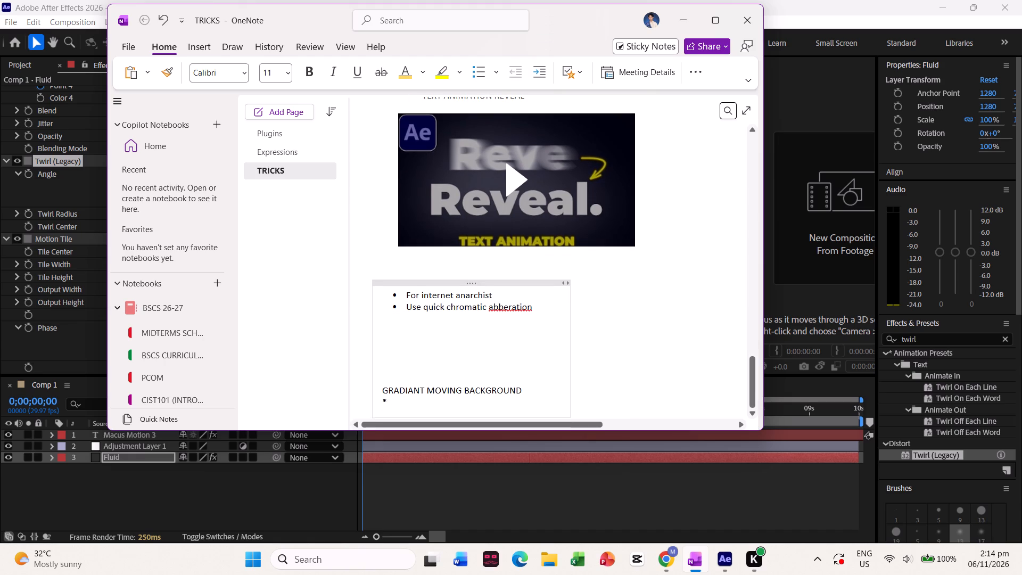
{"action": "key", "text": "space"}
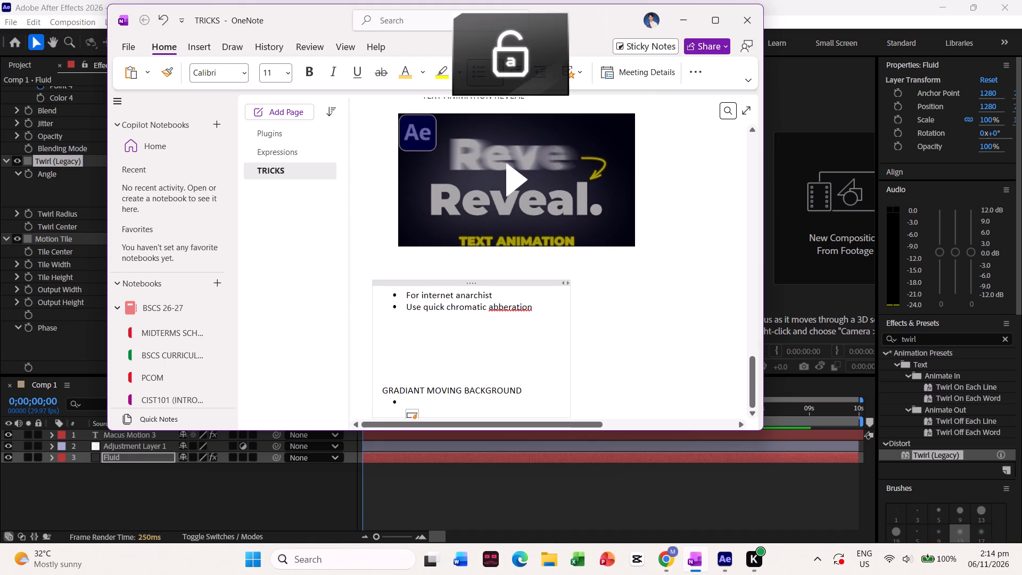
{"action": "type", "text": "crw"}
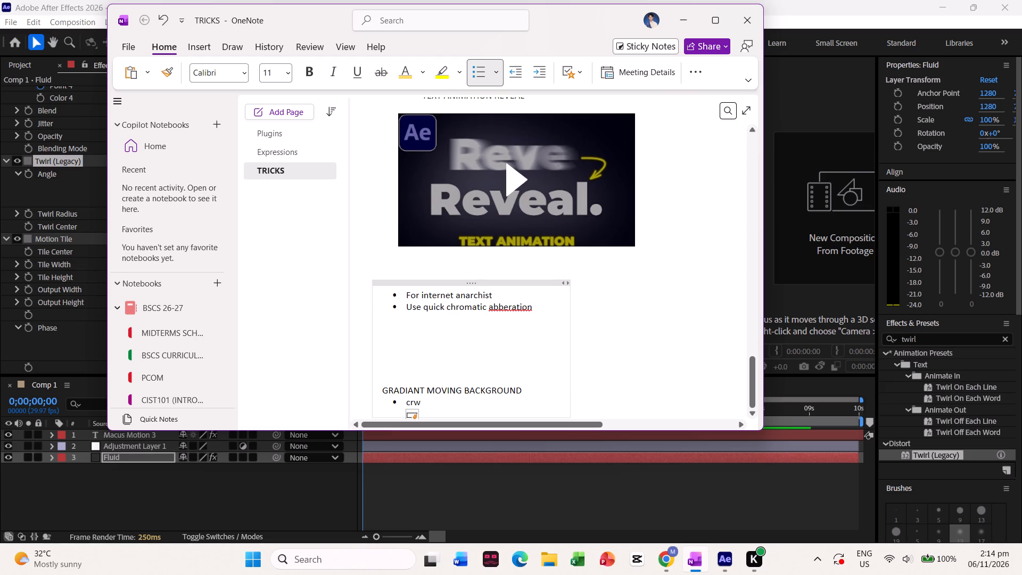
{"action": "key", "text": "BackSpace"}
{"action": "type", "text": "eate solid layer"}
{"action": "key", "text": "Return"}
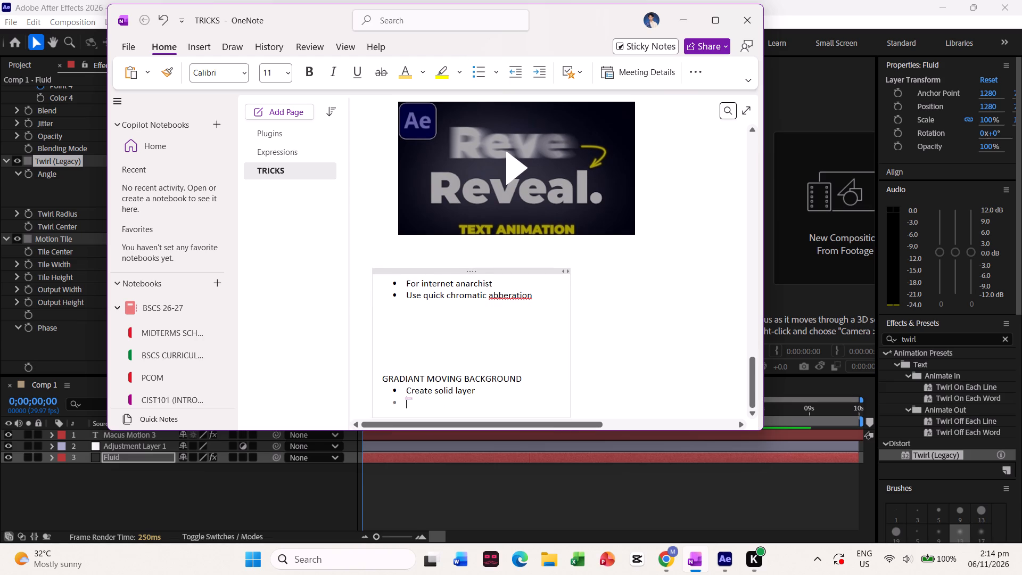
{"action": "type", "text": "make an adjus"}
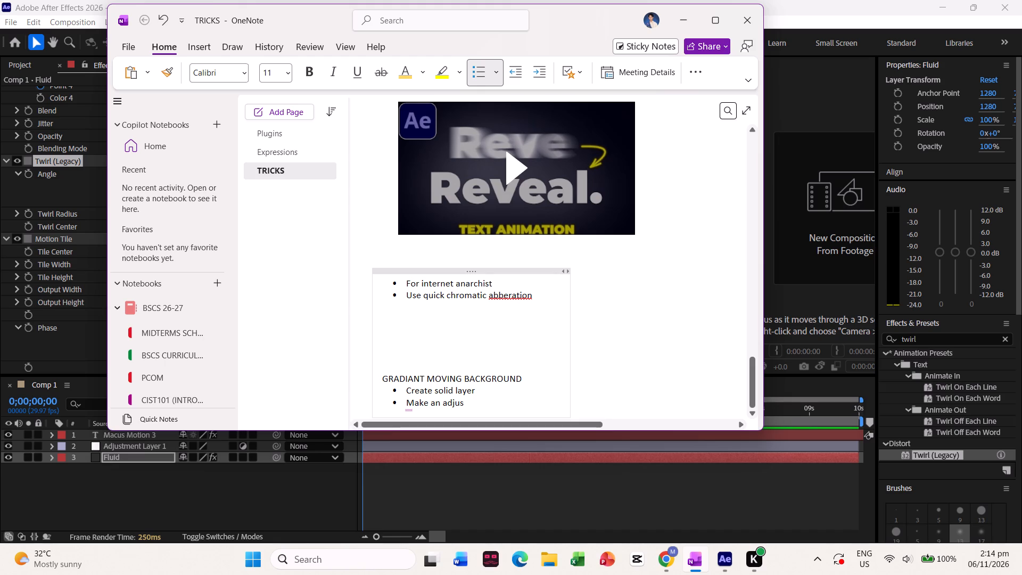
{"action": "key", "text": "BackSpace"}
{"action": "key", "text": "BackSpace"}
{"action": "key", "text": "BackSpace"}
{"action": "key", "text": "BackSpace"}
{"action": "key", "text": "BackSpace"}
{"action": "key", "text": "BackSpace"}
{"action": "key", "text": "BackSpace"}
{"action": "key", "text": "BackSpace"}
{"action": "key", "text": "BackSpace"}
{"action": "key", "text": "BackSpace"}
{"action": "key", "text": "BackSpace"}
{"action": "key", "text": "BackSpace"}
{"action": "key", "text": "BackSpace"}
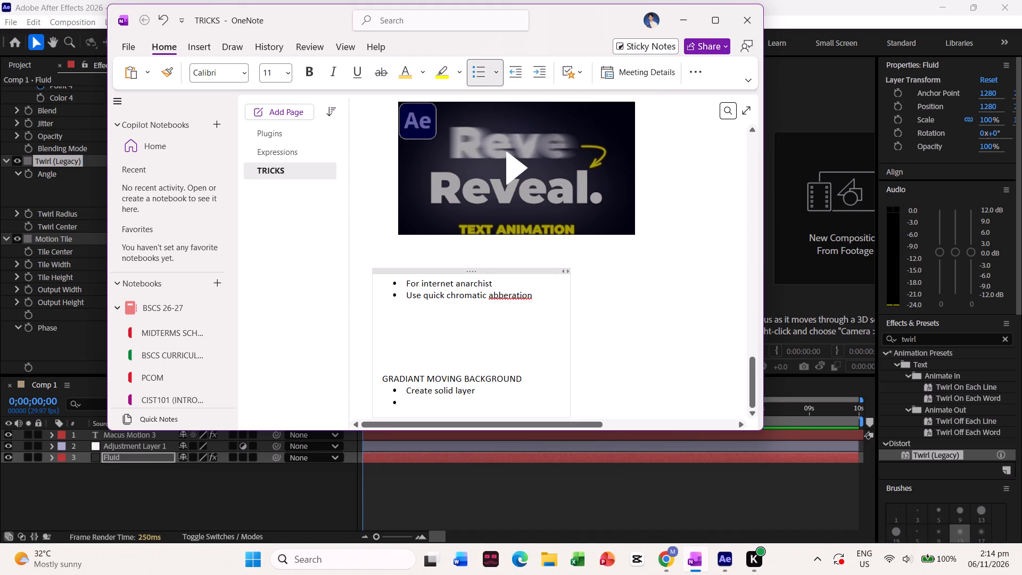
Add the bullets "Add 4-color gradient" and "Add keyframes in all of the 4 points" to the list.
{"action": "type", "text": "add"}
{"action": "key", "text": "space"}
{"action": "type", "text": "4-color gradient"}
{"action": "key", "text": "Return"}
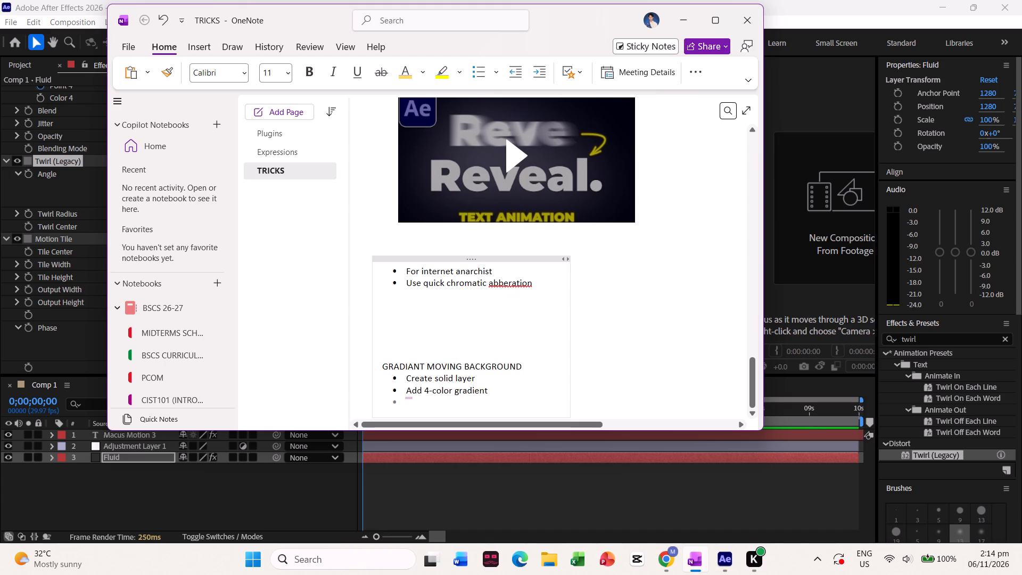
{"action": "type", "text": "add keyframes in"}
{"action": "key", "text": "space"}
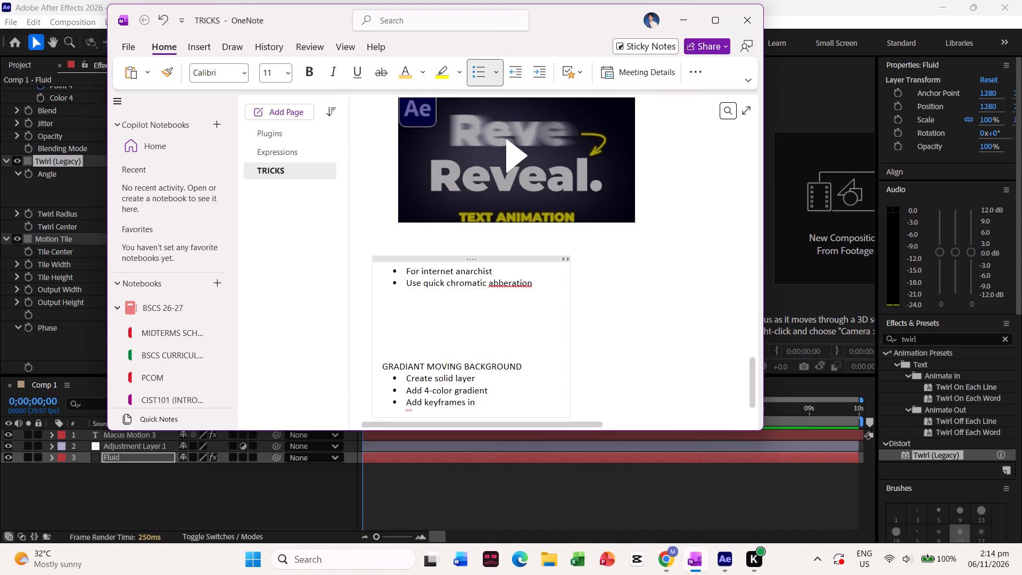
{"action": "type", "text": "all t"}
{"action": "key", "text": "BackSpace"}
{"action": "type", "text": "of the 4 points"}
{"action": "key", "text": "Return"}
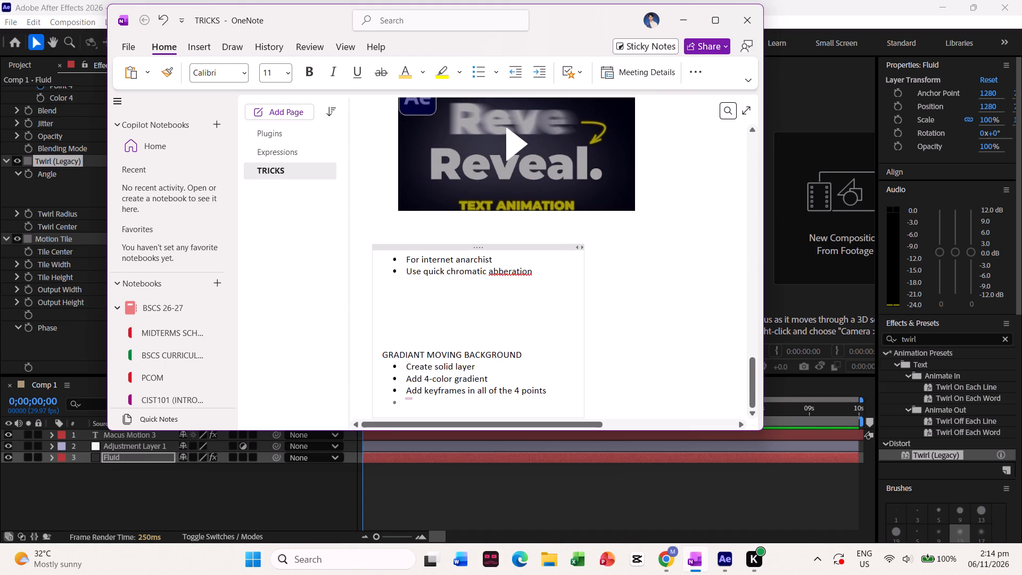
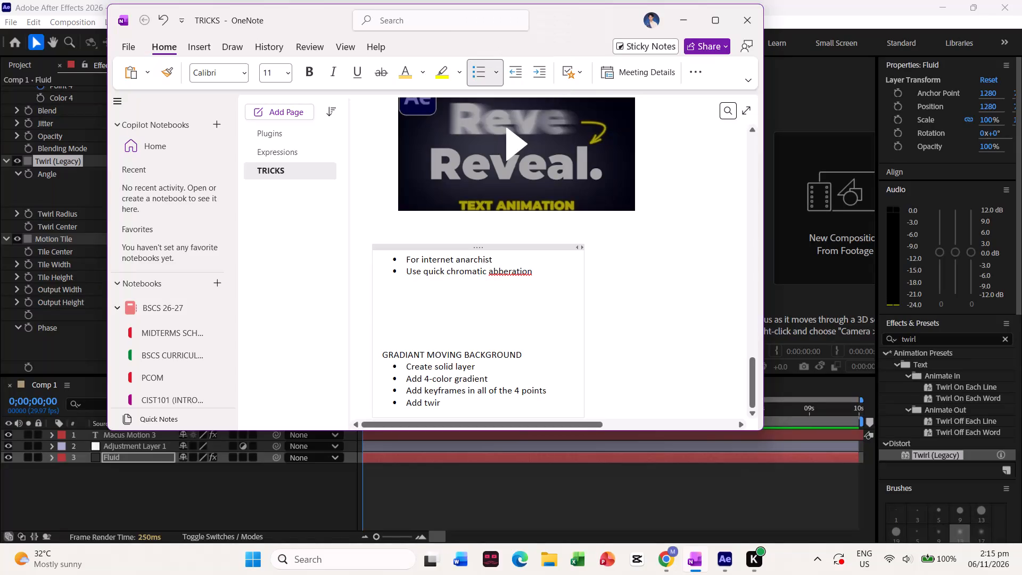
Complete the bullet "Add twirl effect" and add the bullet "Set angle to 1 rotation" below it.
{"action": "key", "text": "BackSpace"}
{"action": "key", "text": "BackSpace"}
{"action": "type", "text": "l effect"}
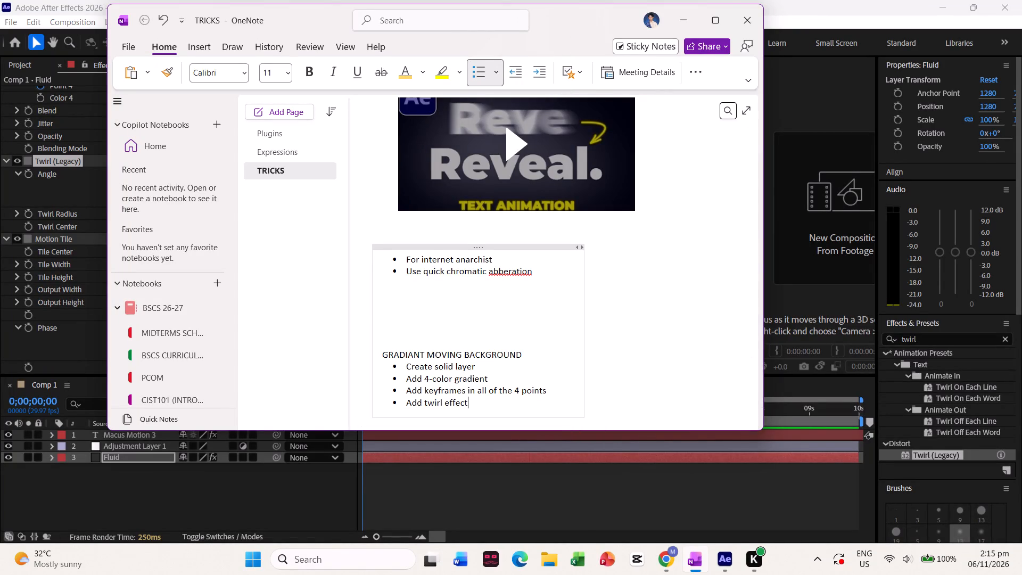
{"action": "key", "text": "Return"}
{"action": "type", "text": "make ang"}
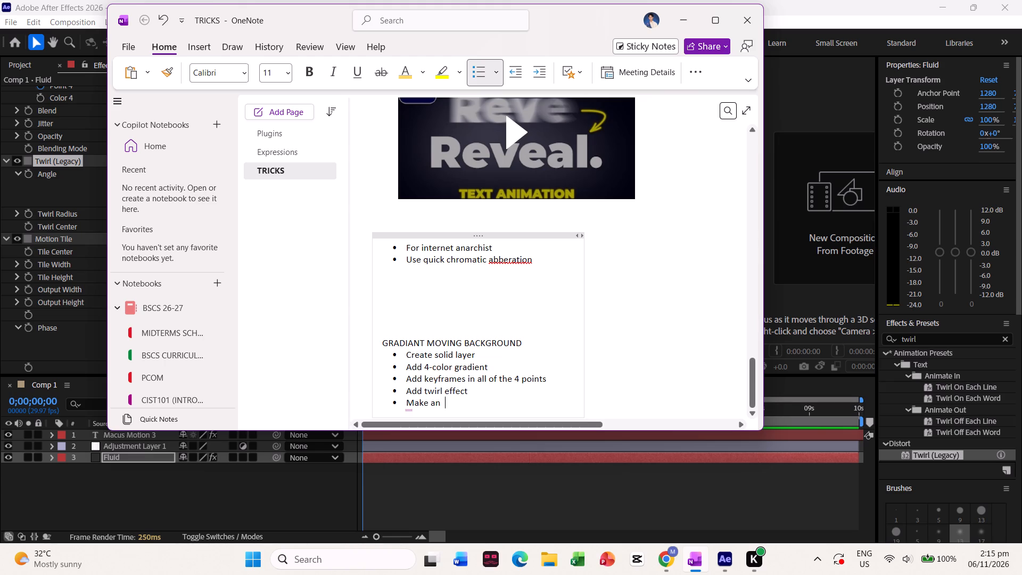
{"action": "key", "text": "BackSpace"}
{"action": "key", "text": "BackSpace"}
{"action": "key", "text": "BackSpace"}
{"action": "key", "text": "BackSpace"}
{"action": "key", "text": "BackSpace"}
{"action": "key", "text": "BackSpace"}
{"action": "key", "text": "BackSpace"}
{"action": "key", "text": "BackSpace"}
{"action": "type", "text": "set angle to 1 rotatin"}
{"action": "key", "text": "BackSpace"}
{"action": "type", "text": "on"}
{"action": "key", "text": "Return"}
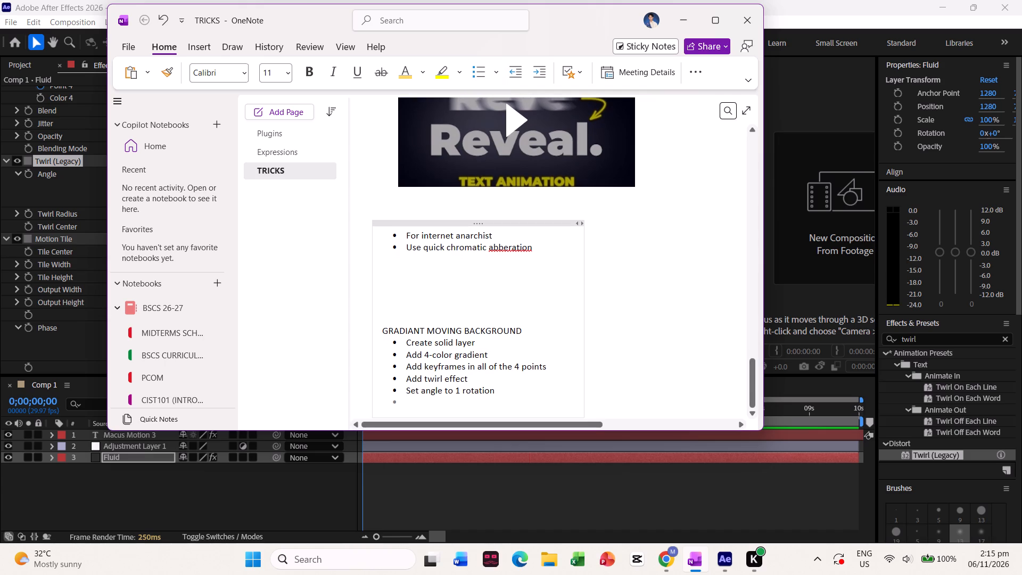
Add the bullet "Add keyframes on radius 15 to 30 at 10s" to the gradient background list.
{"action": "type", "text": "add keyframes on"}
{"action": "key", "text": "space"}
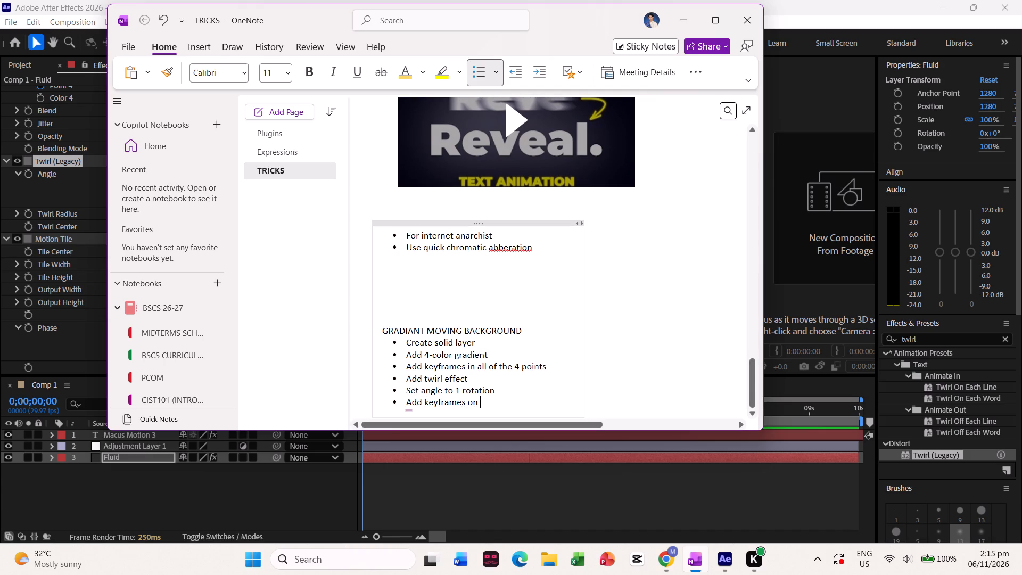
{"action": "type", "text": "radius 15-"}
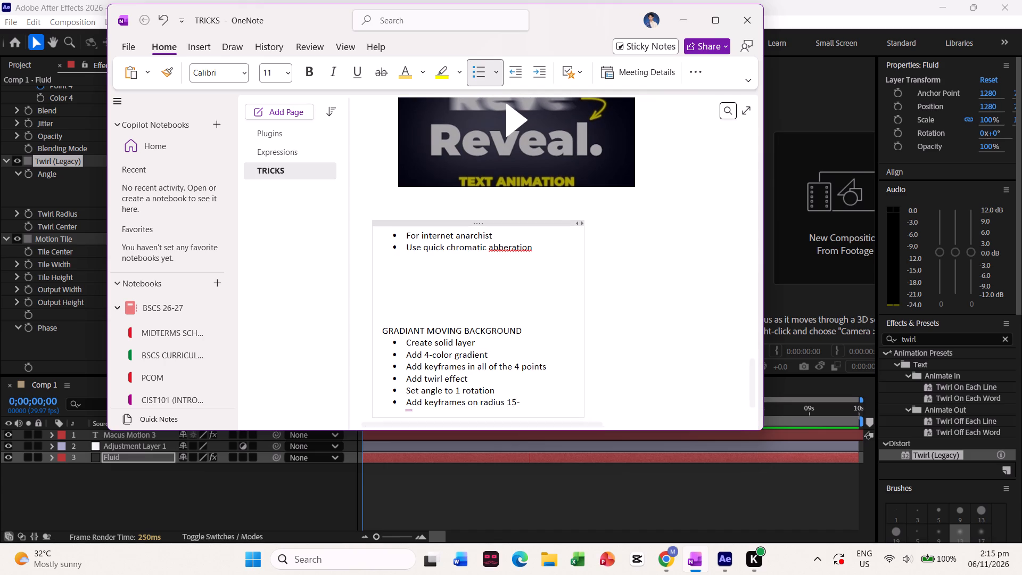
{"action": "key", "text": "BackSpace"}
{"action": "key", "text": "space"}
{"action": "type", "text": "to 30 at 10"}
{"action": "key", "text": "space"}
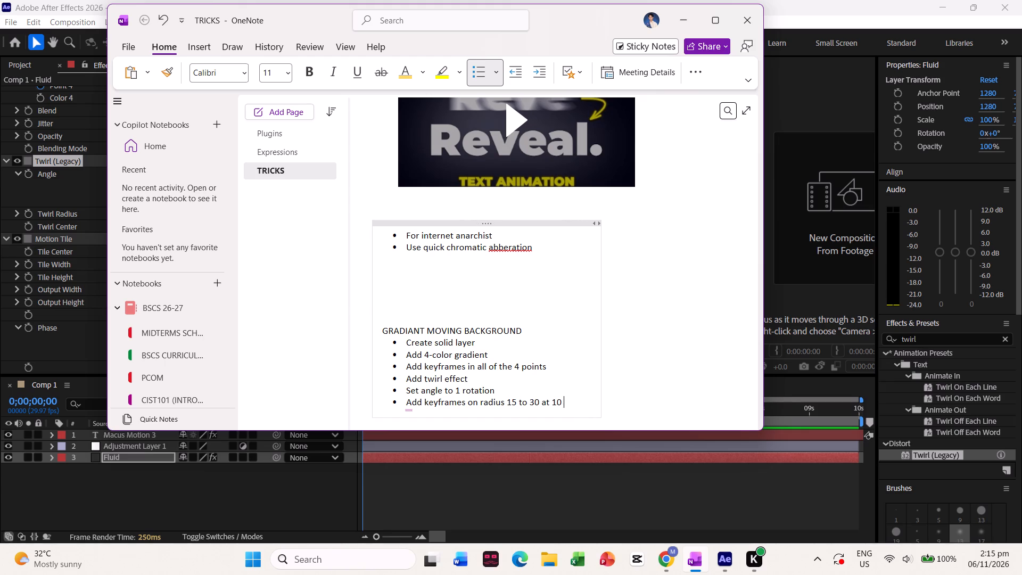
{"action": "key", "text": "BackSpace"}
{"action": "key", "text": "s"}
{"action": "key", "text": "Return"}
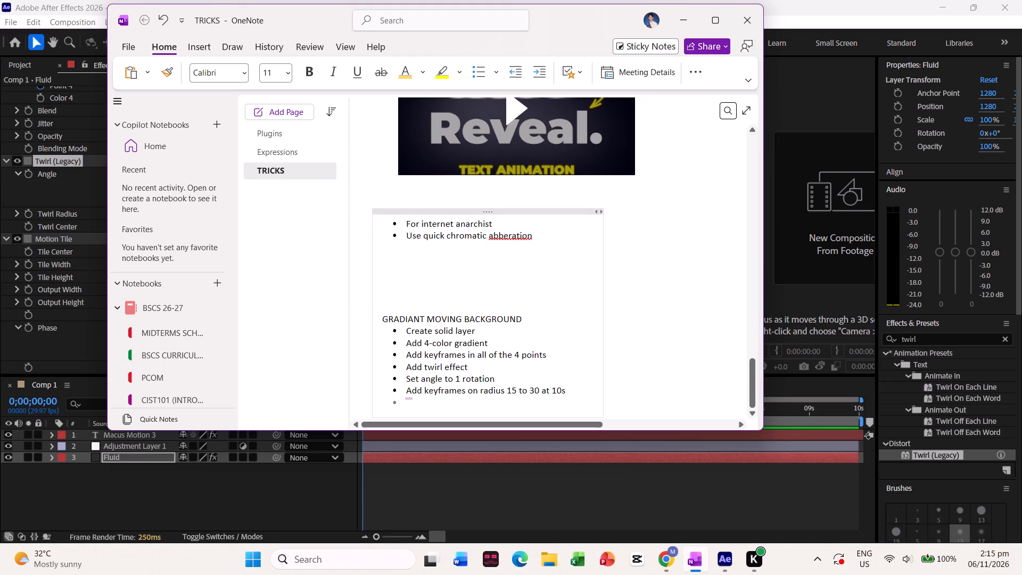
Switch to the After Effects Liquid Gradients Tutorial in Chrome and skip ahead to examine the Motion Tile part.
{"action": "left_click", "coordinate": [660, 548]}
{"action": "left_click", "coordinate": [464, 342]}
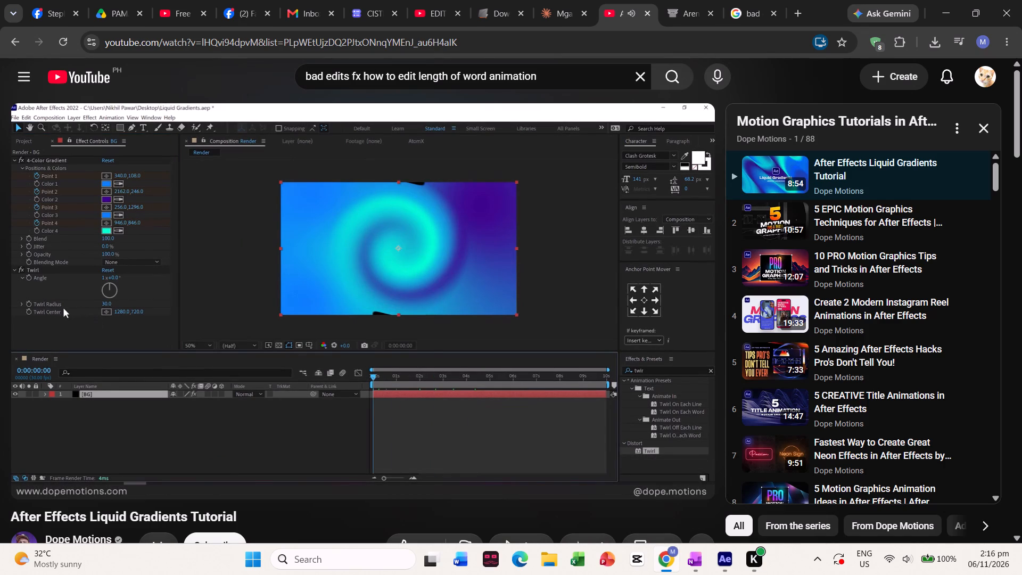
{"action": "key", "text": "Right"}
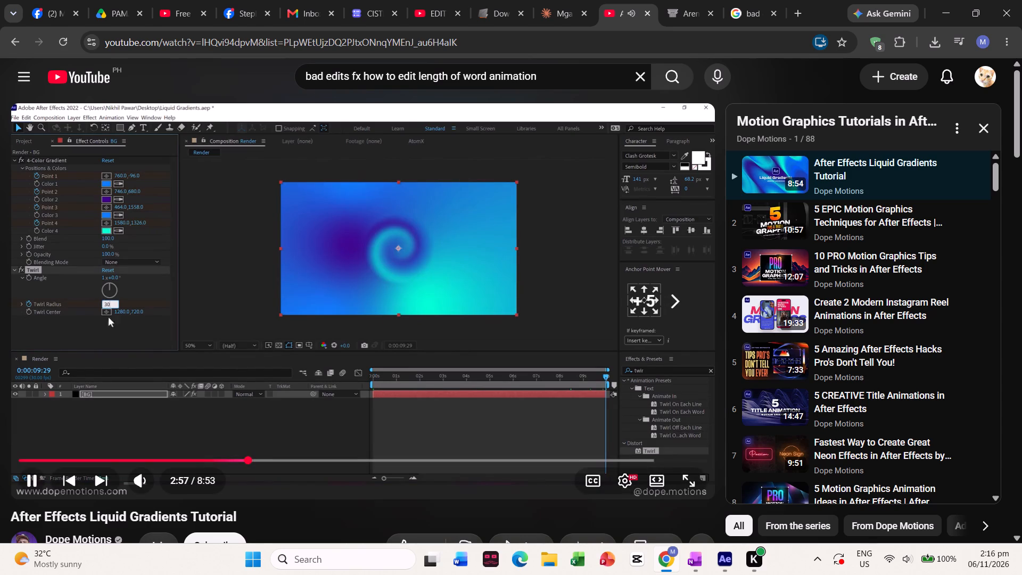
{"action": "key", "text": "Right"}
{"action": "key", "text": "Right"}
{"action": "key", "text": "Right"}
{"action": "key", "text": "Right"}
{"action": "key", "text": "Right"}
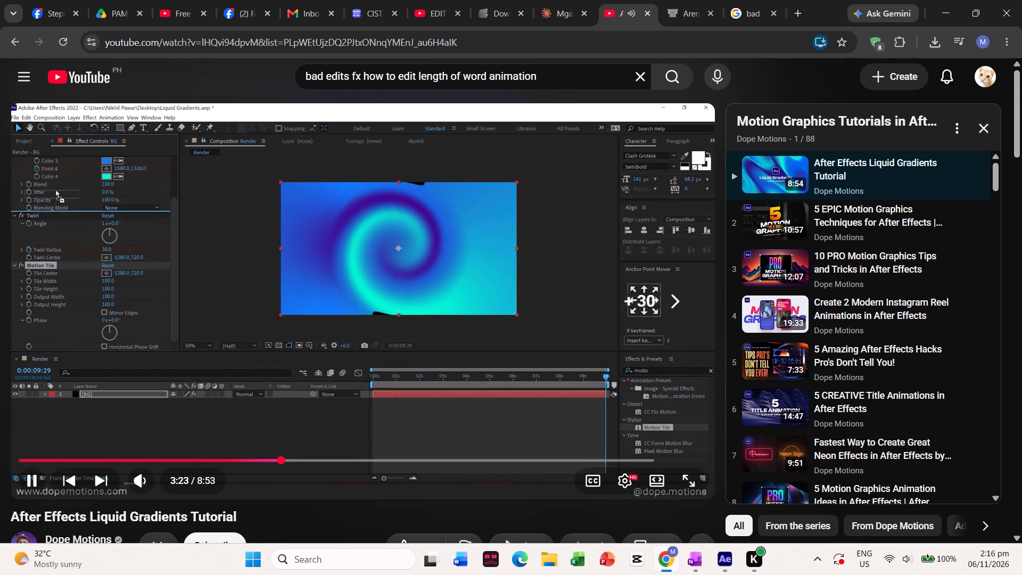
{"action": "left_click", "coordinate": [472, 299]}
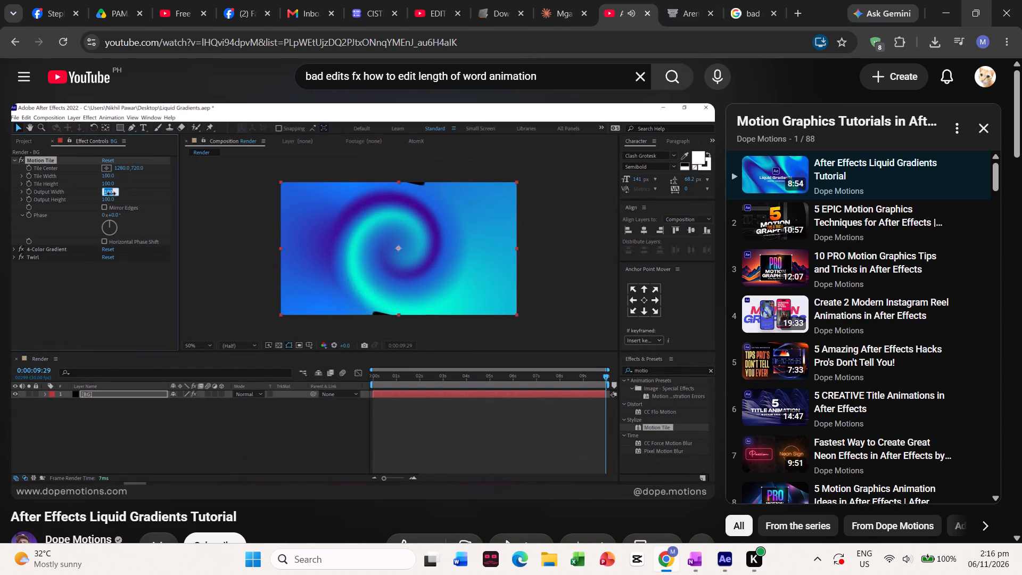
{"action": "left_click", "coordinate": [949, 6]}
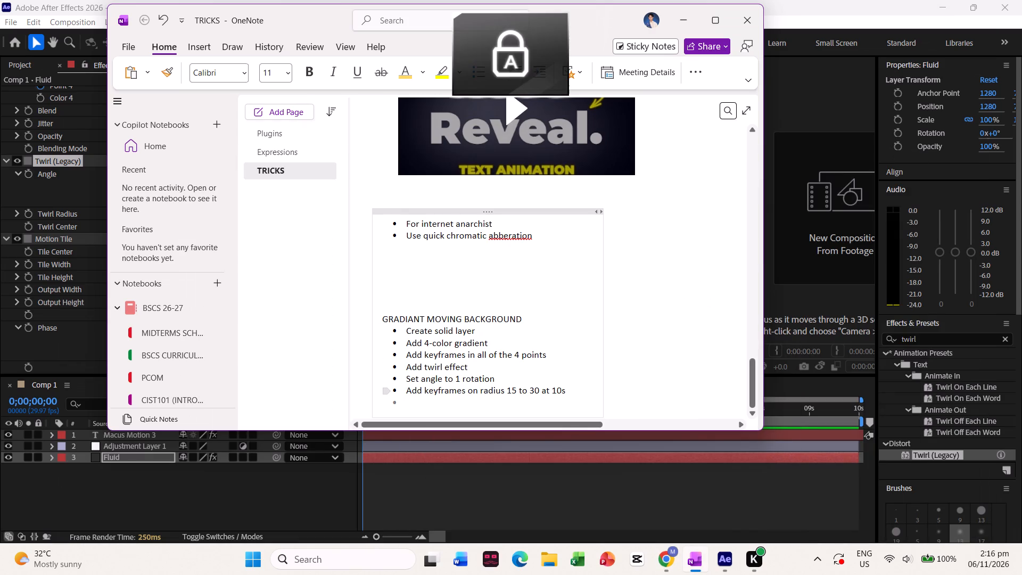
Back in OneNote, add the bullets "Add motion tile" and "Increase width and height to 300" to the list.
{"action": "type", "text": "dd motion tile"}
{"action": "key", "text": "Return"}
{"action": "type", "text": "inc"}
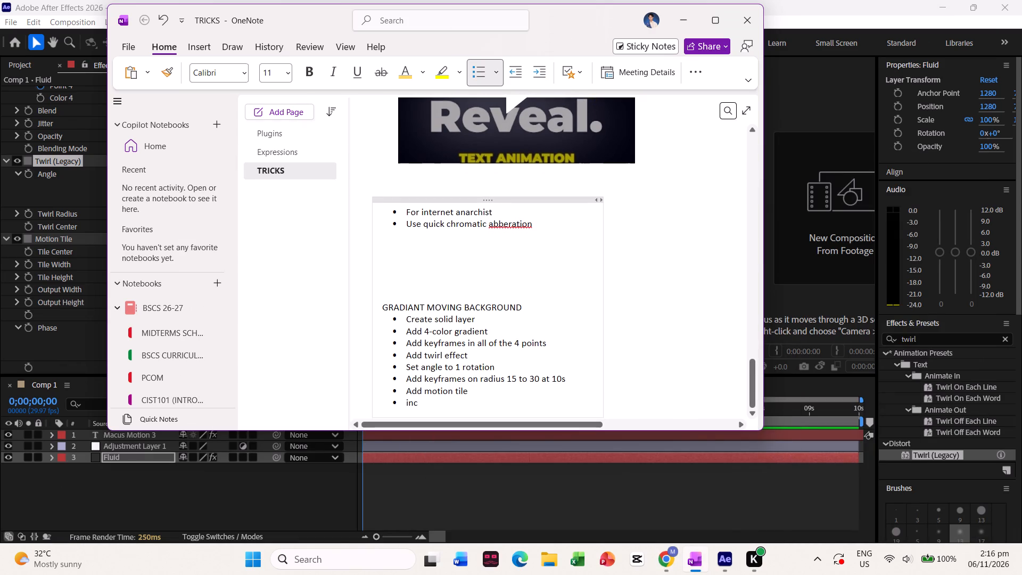
{"action": "key", "text": "BackSpace"}
{"action": "type", "text": "crrea"}
{"action": "key", "text": "BackSpace"}
{"action": "key", "text": "BackSpace"}
{"action": "key", "text": "BackSpace"}
{"action": "key", "text": "BackSpace"}
{"action": "type", "text": "rease width and height to 300"}
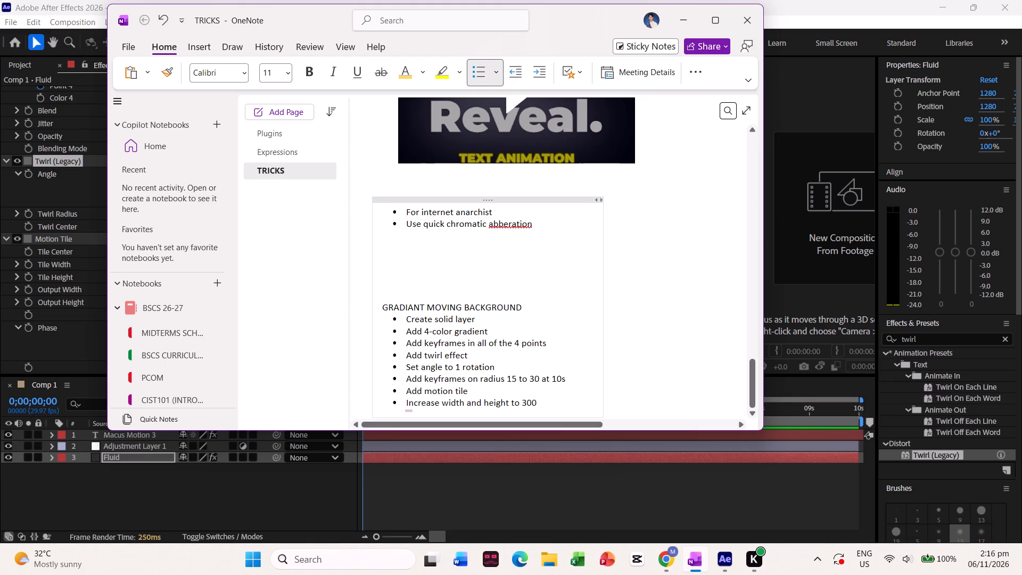
{"action": "key", "text": "Return"}
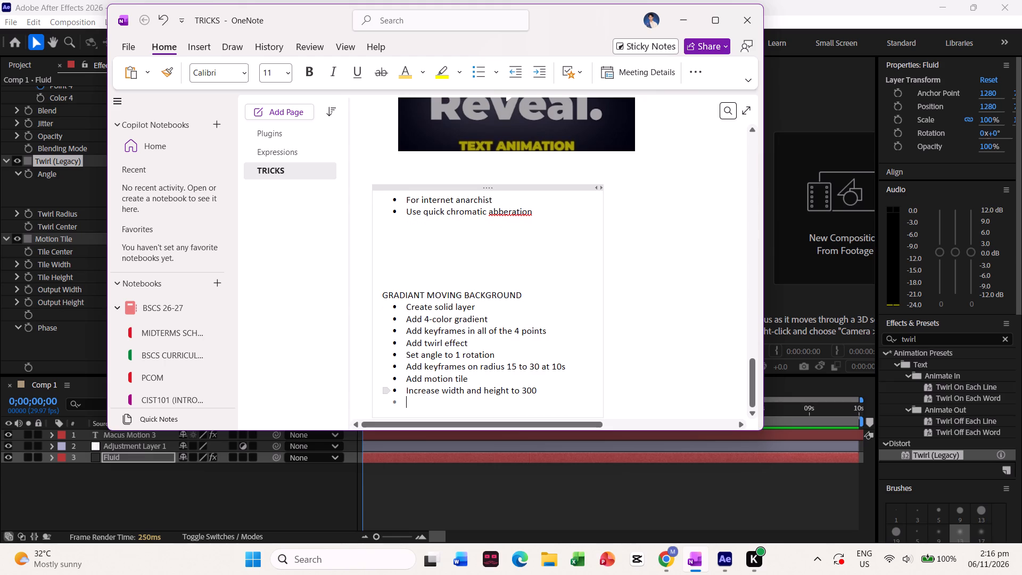
Insert a blank line between the "GRADIANT MOVING BACKGROUND" heading and its bulleted list.
{"action": "left_click", "coordinate": [557, 289]}
{"action": "left_click", "coordinate": [542, 297]}
{"action": "key", "text": "Return"}
{"action": "key", "text": "backslash"}
{"action": "key", "text": "BackSpace"}
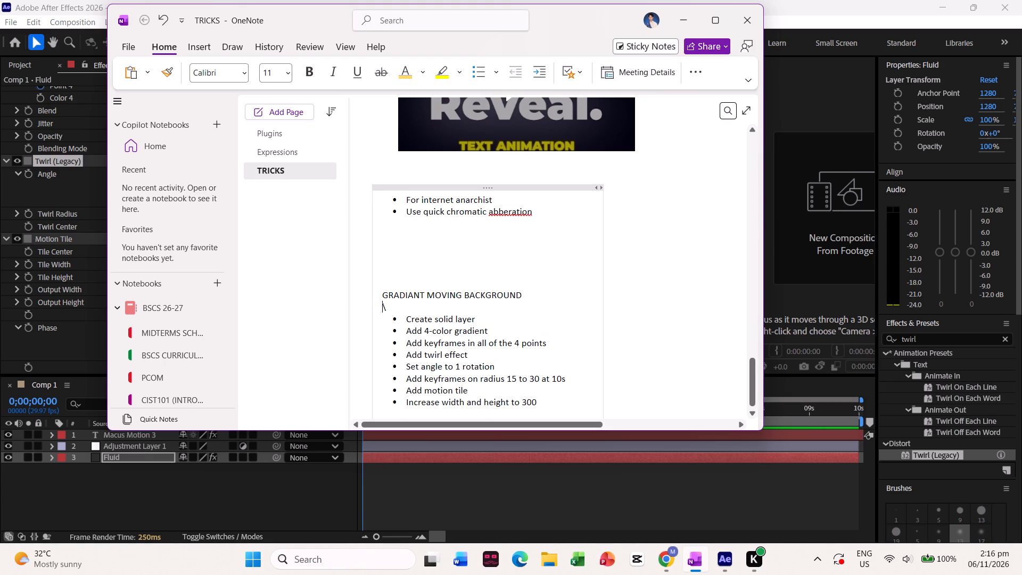
{"action": "left_click", "coordinate": [562, 287]}
{"action": "left_click", "coordinate": [477, 308]}
{"action": "left_click", "coordinate": [489, 318]}
{"action": "left_click", "coordinate": [533, 291]}
{"action": "key", "text": "Return"}
{"action": "key", "text": "BackSpace"}
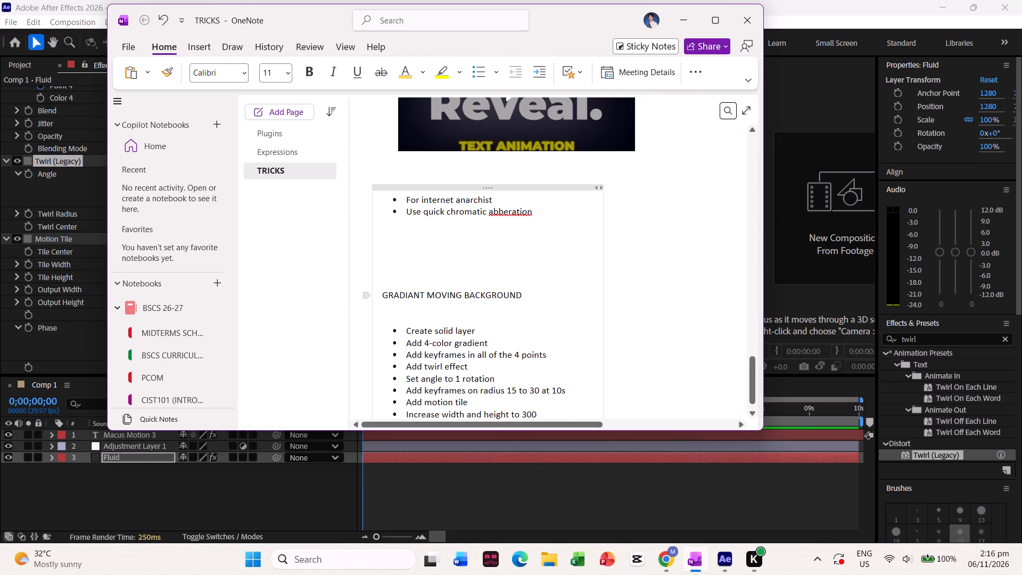
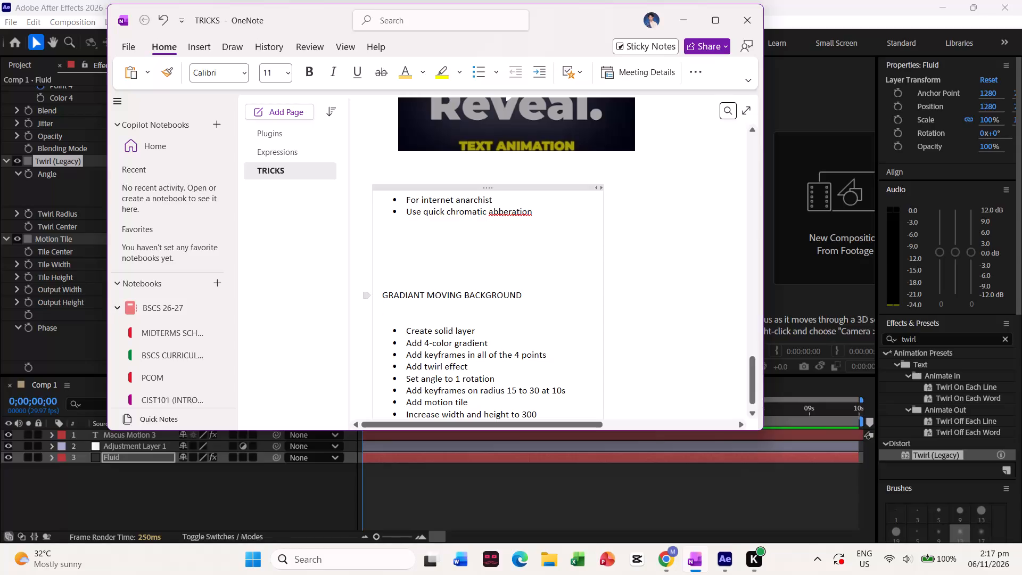
Remove the blank line under "GRADIANT MOVING BACKGROUND" and add "Make a composition of 2560 x 1440" as the list's first bullet.
{"action": "key", "text": "Down"}
{"action": "key", "text": "BackSpace"}
{"action": "key", "text": "BackSpace"}
{"action": "key", "text": "Return"}
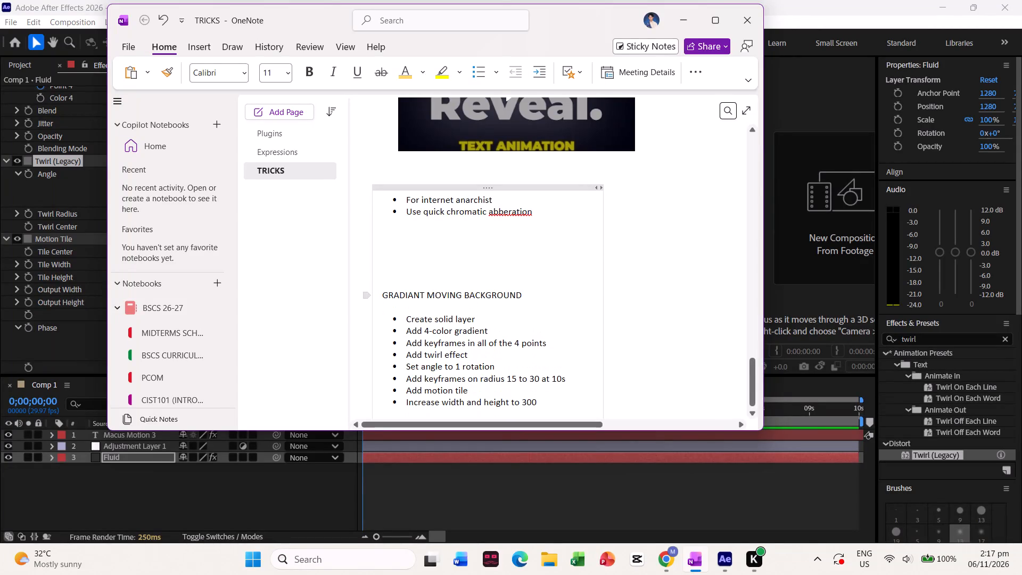
{"action": "type", "text": "*"}
{"action": "key", "text": "space"}
{"action": "type", "text": "make a compoistion 1"}
{"action": "key", "text": "BackSpace"}
{"action": "type", "text": "2560 x"}
{"action": "key", "text": "space"}
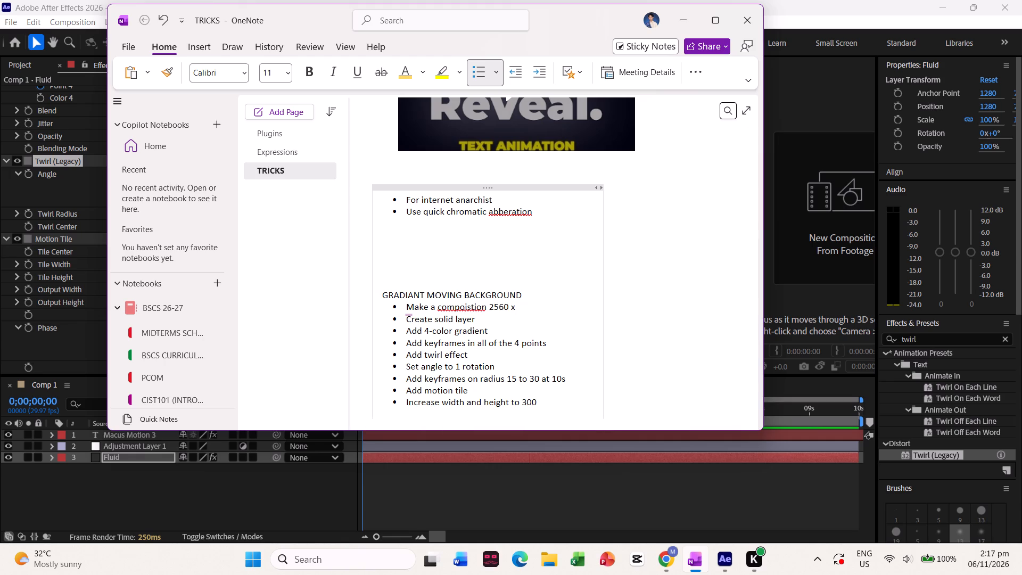
{"action": "key", "text": "BackSpace"}
{"action": "key", "text": "BackSpace"}
{"action": "key", "text": "BackSpace"}
{"action": "key", "text": "BackSpace"}
{"action": "key", "text": "BackSpace"}
{"action": "key", "text": "BackSpace"}
{"action": "key", "text": "BackSpace"}
{"action": "key", "text": "BackSpace"}
{"action": "key", "text": "BackSpace"}
{"action": "key", "text": "BackSpace"}
{"action": "key", "text": "BackSpace"}
{"action": "key", "text": "BackSpace"}
{"action": "key", "text": "BackSpace"}
{"action": "key", "text": "BackSpace"}
{"action": "type", "text": "sition of 2"}
{"action": "type", "text": "50"}
{"action": "key", "text": "BackSpace"}
{"action": "type", "text": "60 x 144"}
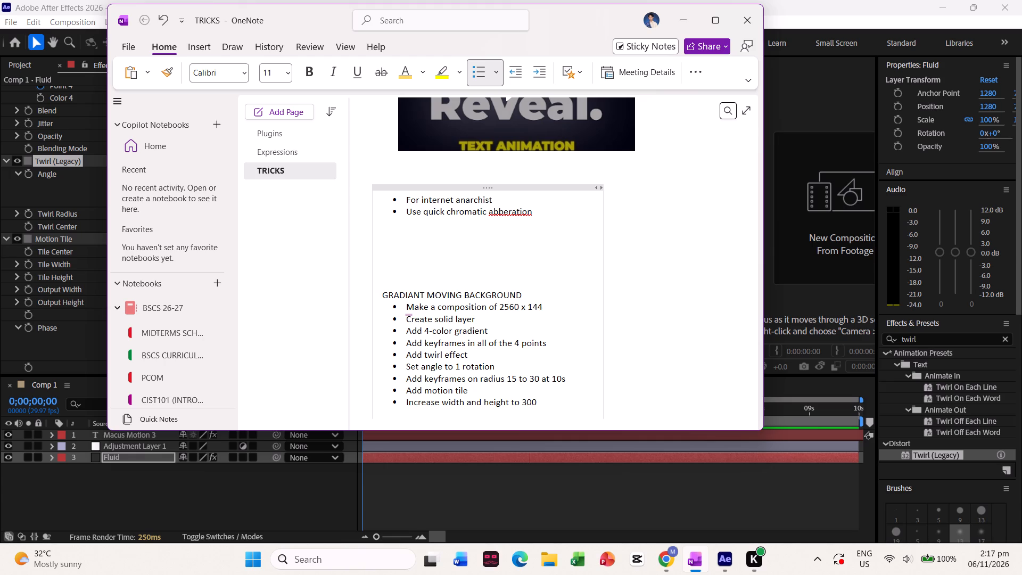
{"action": "key", "text": "0"}
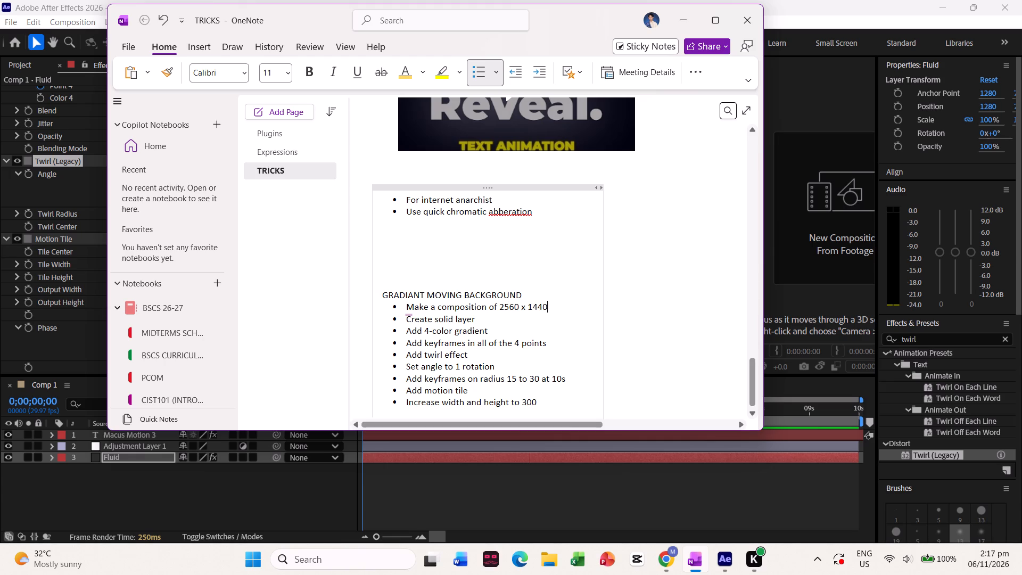
Append "(both)" to the "Increase width and height to 300" bullet.
{"action": "left_click", "coordinate": [614, 332]}
{"action": "scroll", "coordinate": [614, 332], "scroll_direction": "down", "scroll_amount": 1}
{"action": "left_click", "coordinate": [559, 332]}
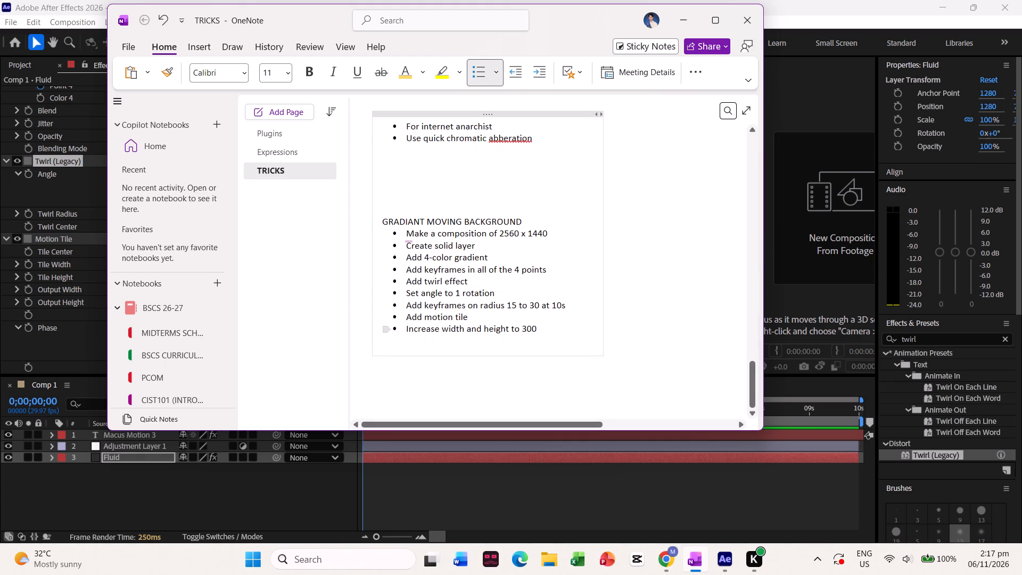
{"action": "key", "text": "space"}
{"action": "type", "text": "(both)"}
Add the bullets "Make new adjustment layer" and "Rename to warp and add warp effect" to the end of the list.
{"action": "key", "text": "Return"}
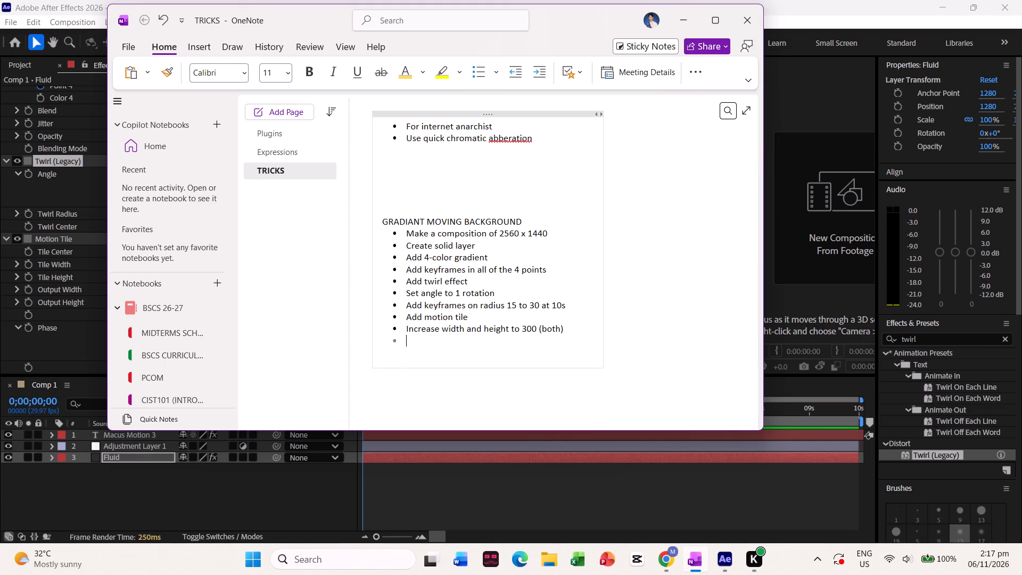
{"action": "type", "text": "ad"}
{"action": "key", "text": "BackSpace"}
{"action": "key", "text": "BackSpace"}
{"action": "type", "text": "make new adjustma"}
{"action": "key", "text": "BackSpace"}
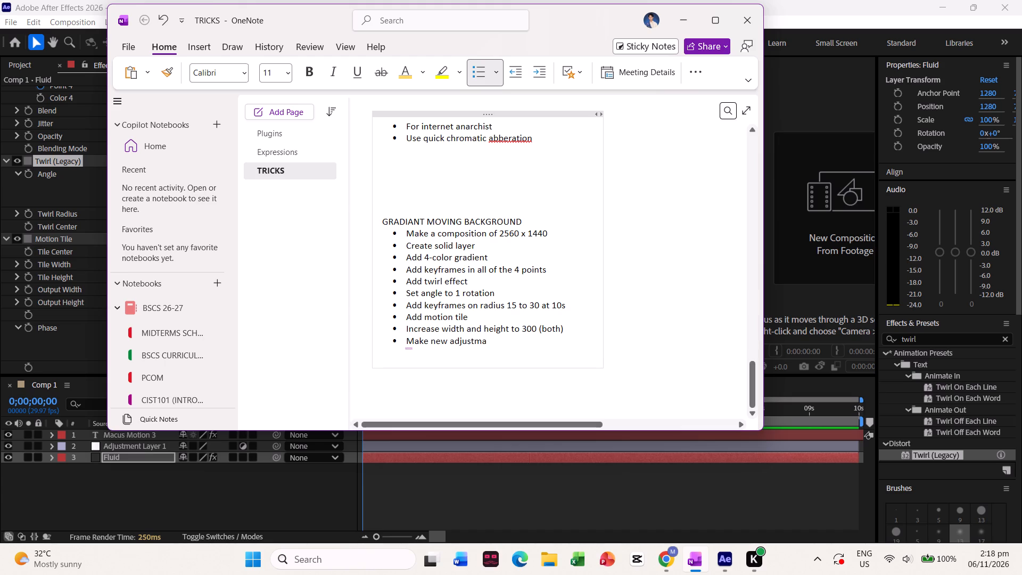
{"action": "type", "text": "ent layer"}
{"action": "key", "text": "Return"}
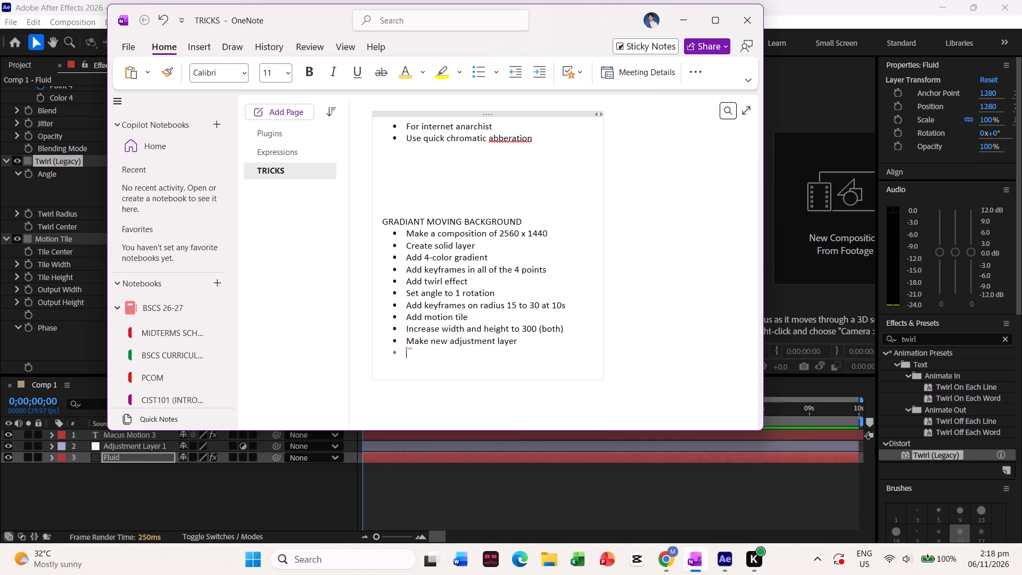
{"action": "type", "text": "rename to warpa"}
{"action": "key", "text": "BackSpace"}
{"action": "key", "text": "space"}
{"action": "type", "text": "and add warp effect"}
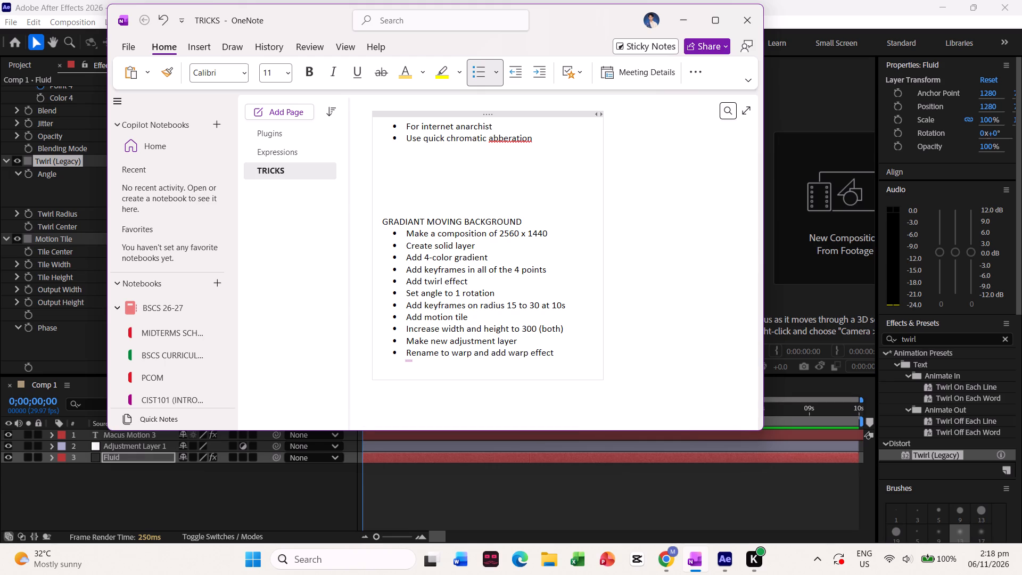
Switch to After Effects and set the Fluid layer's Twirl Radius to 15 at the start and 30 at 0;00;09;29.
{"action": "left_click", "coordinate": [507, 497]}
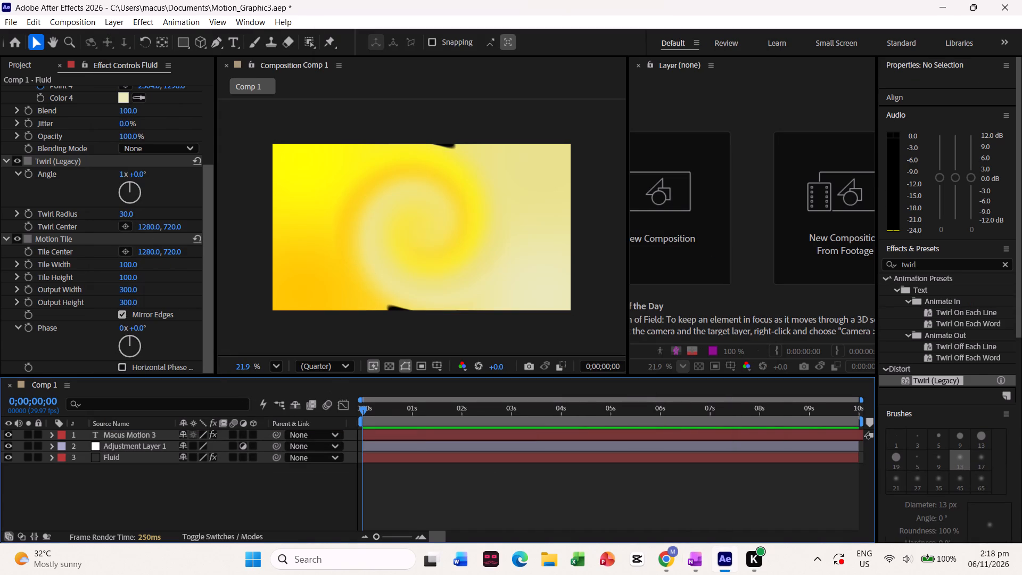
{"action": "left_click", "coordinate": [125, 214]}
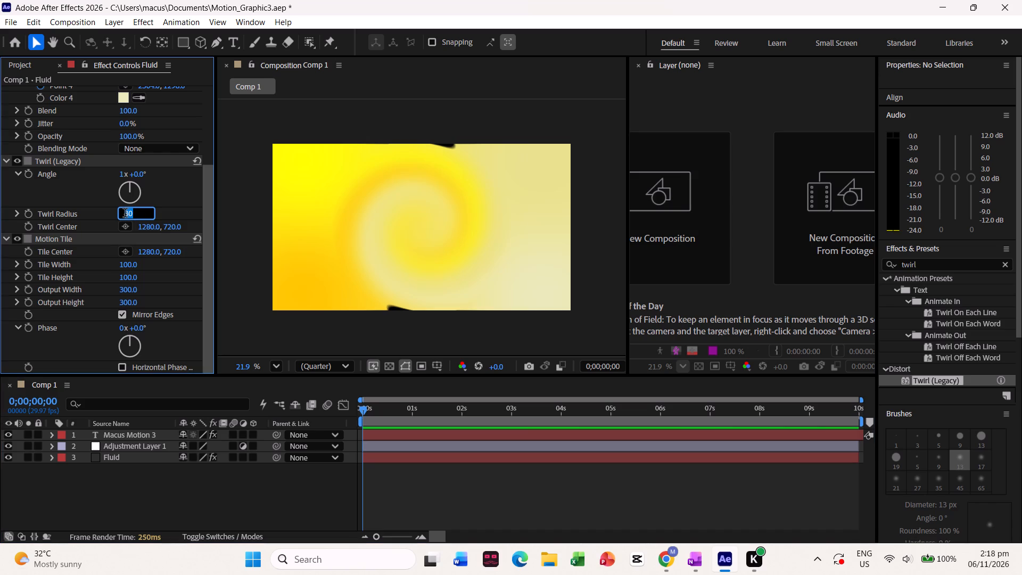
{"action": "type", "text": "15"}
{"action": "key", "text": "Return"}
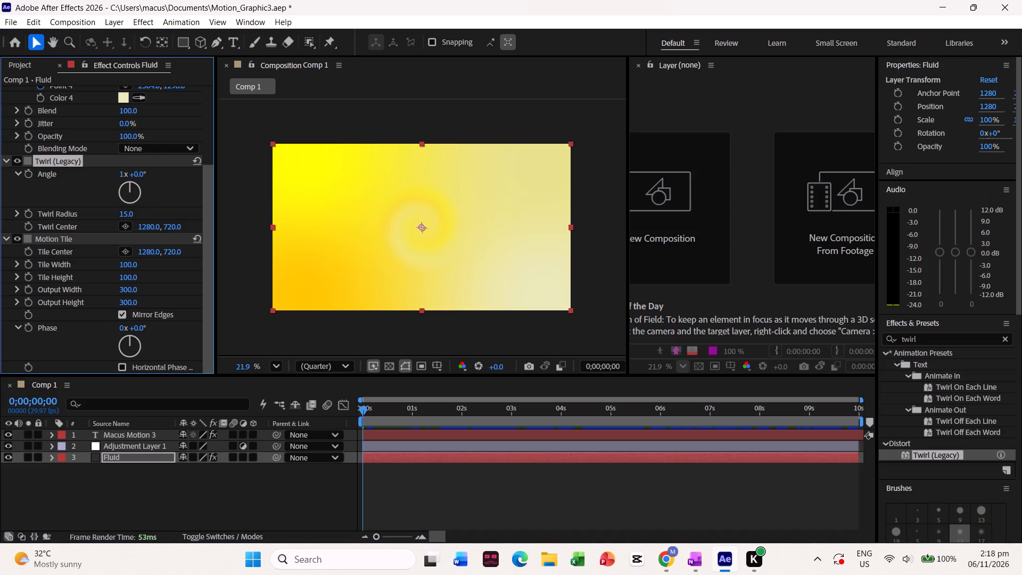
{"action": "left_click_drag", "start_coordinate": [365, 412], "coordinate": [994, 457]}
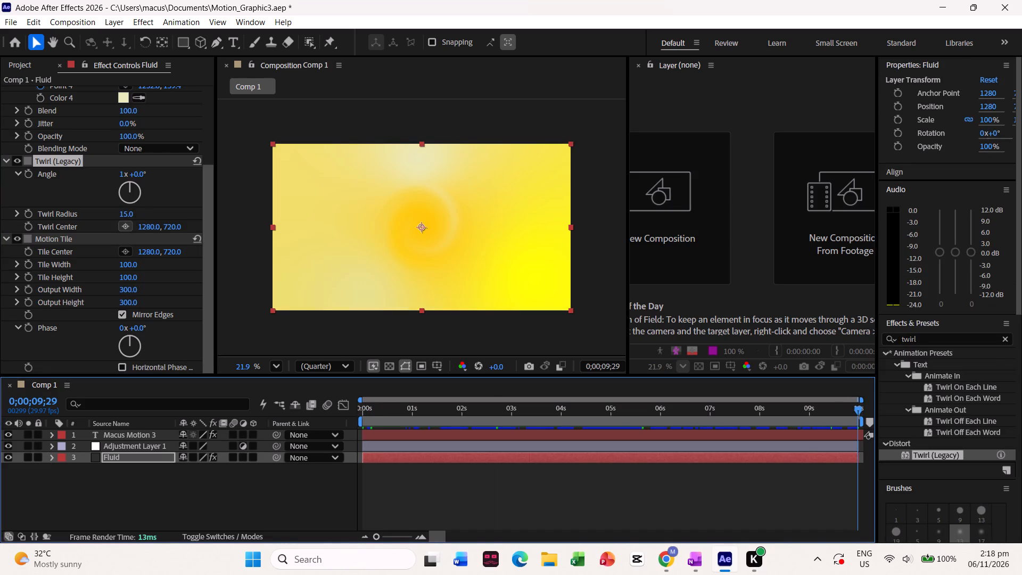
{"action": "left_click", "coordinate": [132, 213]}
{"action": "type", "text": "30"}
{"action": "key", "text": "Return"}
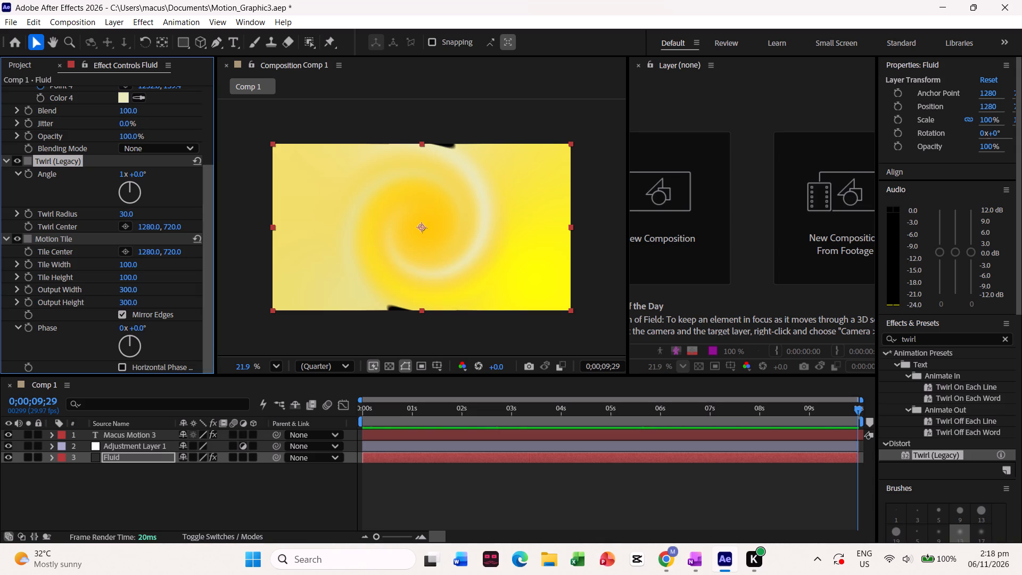
Move Motion Tile above Twirl (Legacy) in the Fluid layer's effect order and scrub through the animation to check it.
{"action": "left_click_drag", "start_coordinate": [69, 241], "coordinate": [76, 153]}
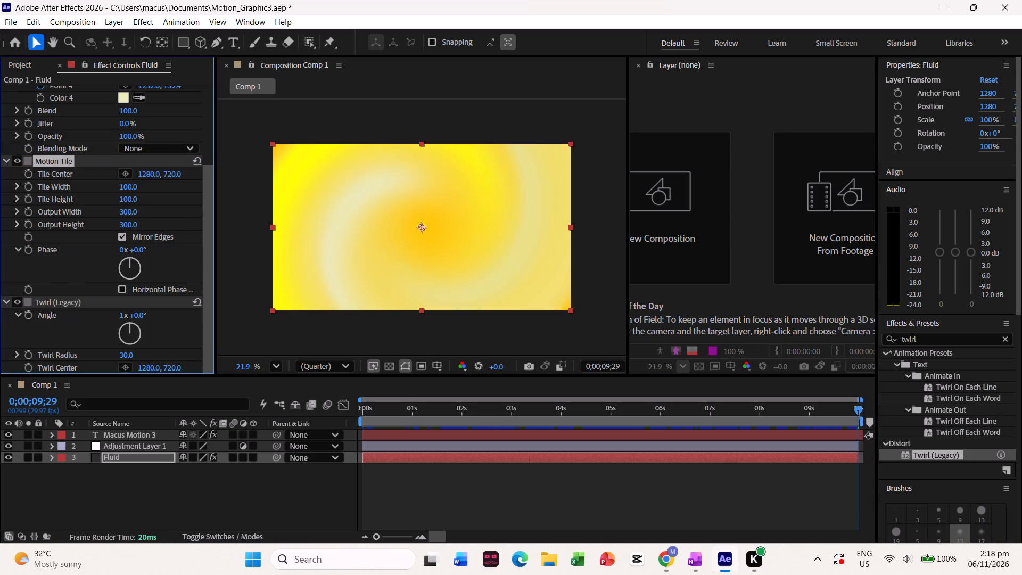
{"action": "left_click", "coordinate": [371, 387]}
{"action": "left_click", "coordinate": [372, 369]}
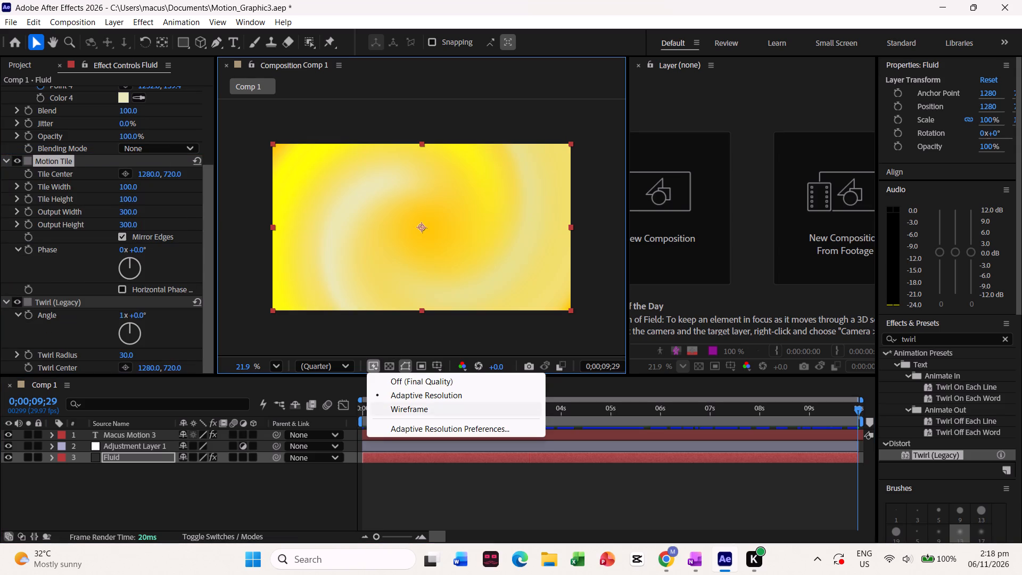
{"action": "left_click_drag", "start_coordinate": [855, 407], "coordinate": [298, 401]}
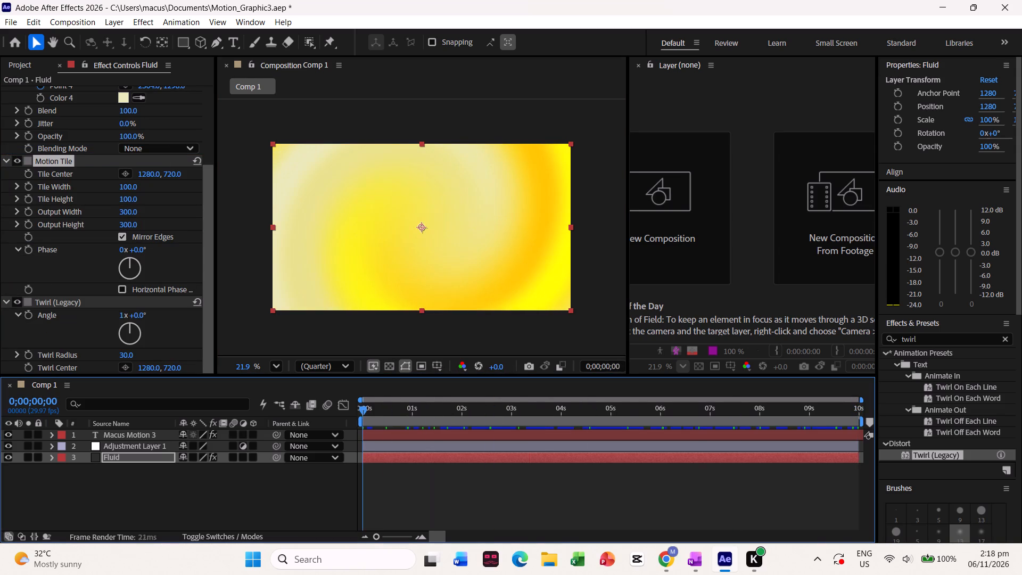
{"action": "left_click_drag", "start_coordinate": [298, 401], "coordinate": [505, 442]}
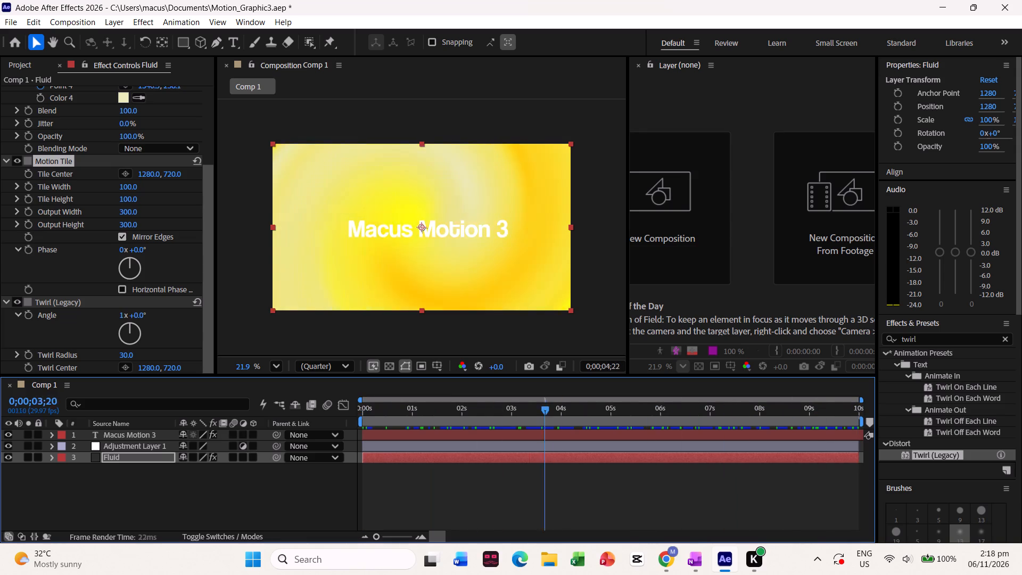
{"action": "left_click_drag", "start_coordinate": [505, 442], "coordinate": [187, 446]}
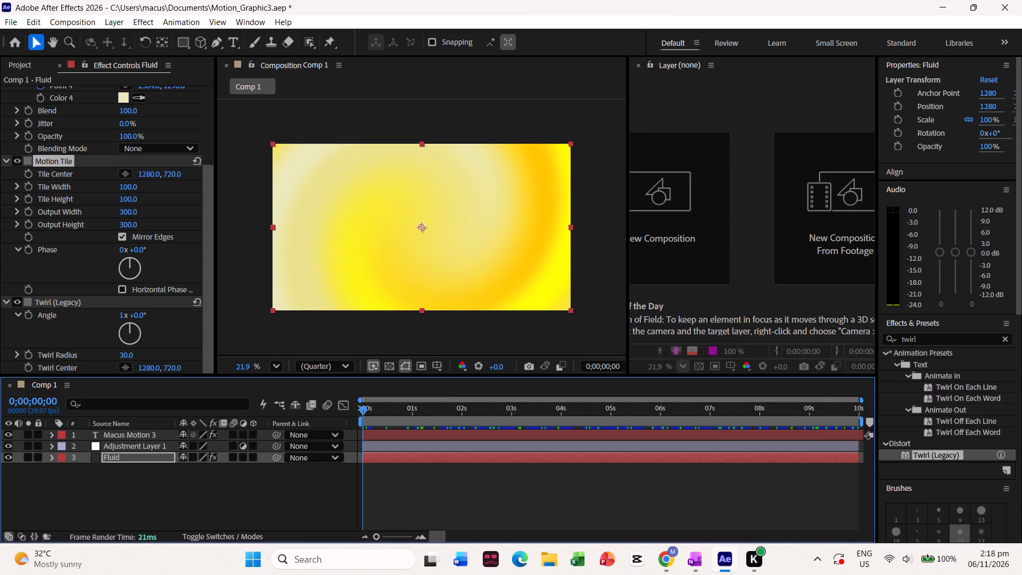
With Adjustment Layer 1 selected, search the effects and presets for "warp".
{"action": "left_click", "coordinate": [153, 446]}
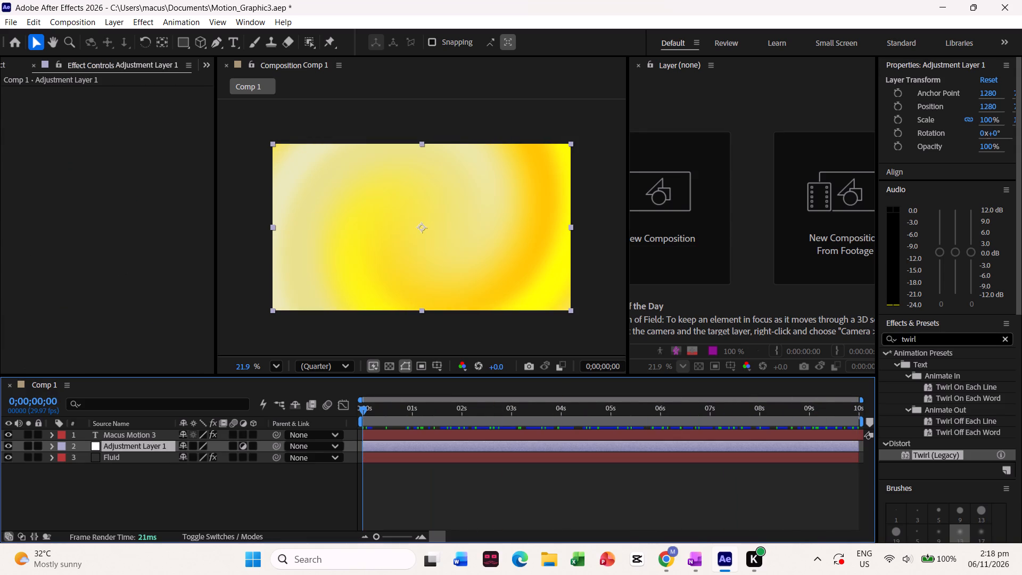
{"action": "left_click", "coordinate": [1005, 340]}
{"action": "type", "text": "warp"}
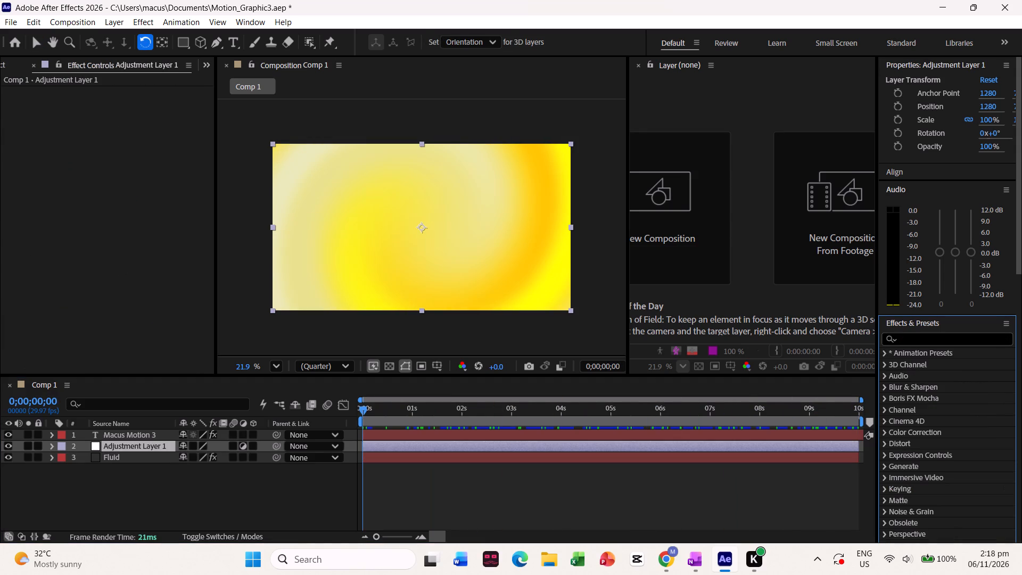
{"action": "left_click", "coordinate": [981, 341]}
{"action": "type", "text": "warp"}
{"action": "key", "text": "Return"}
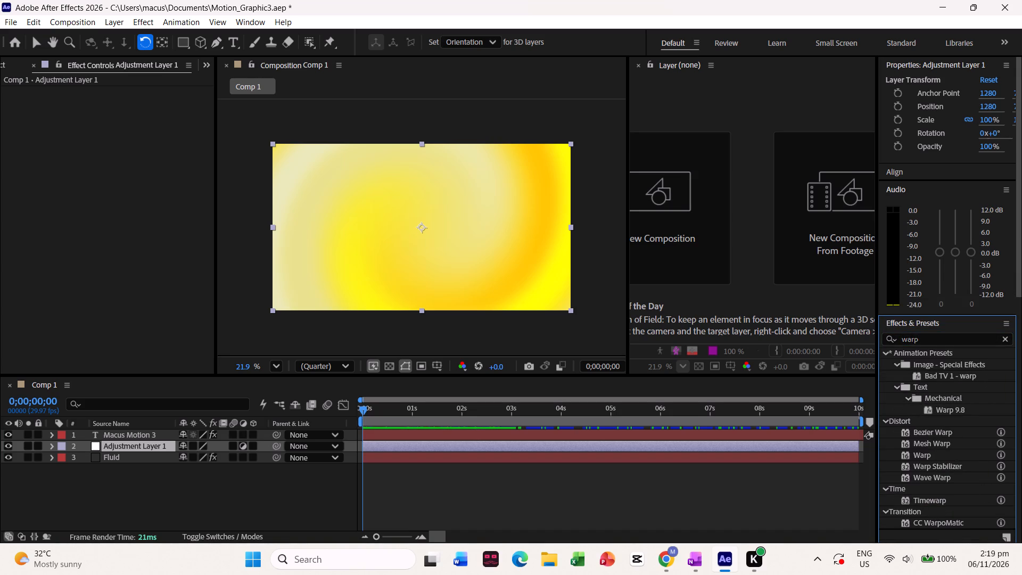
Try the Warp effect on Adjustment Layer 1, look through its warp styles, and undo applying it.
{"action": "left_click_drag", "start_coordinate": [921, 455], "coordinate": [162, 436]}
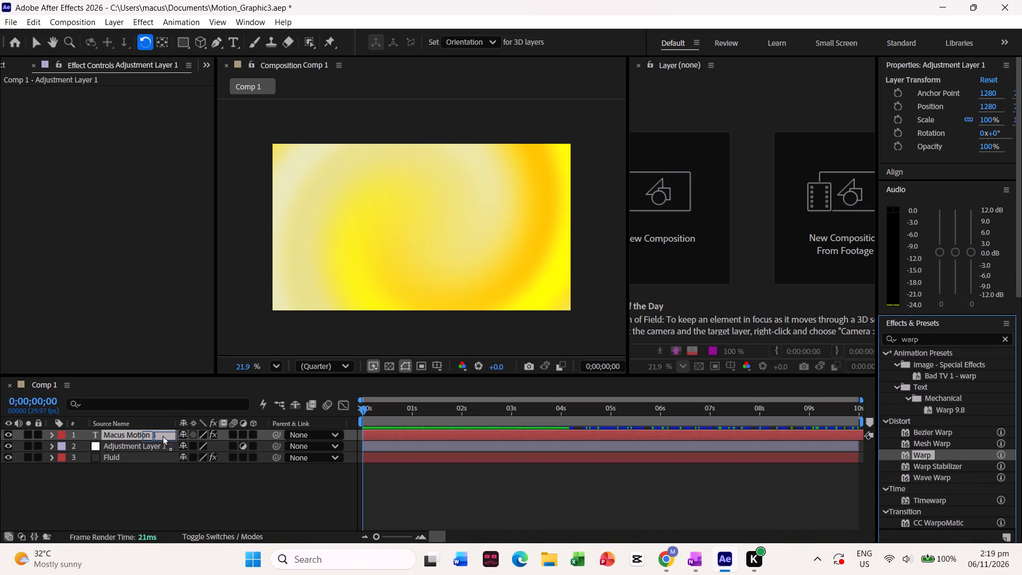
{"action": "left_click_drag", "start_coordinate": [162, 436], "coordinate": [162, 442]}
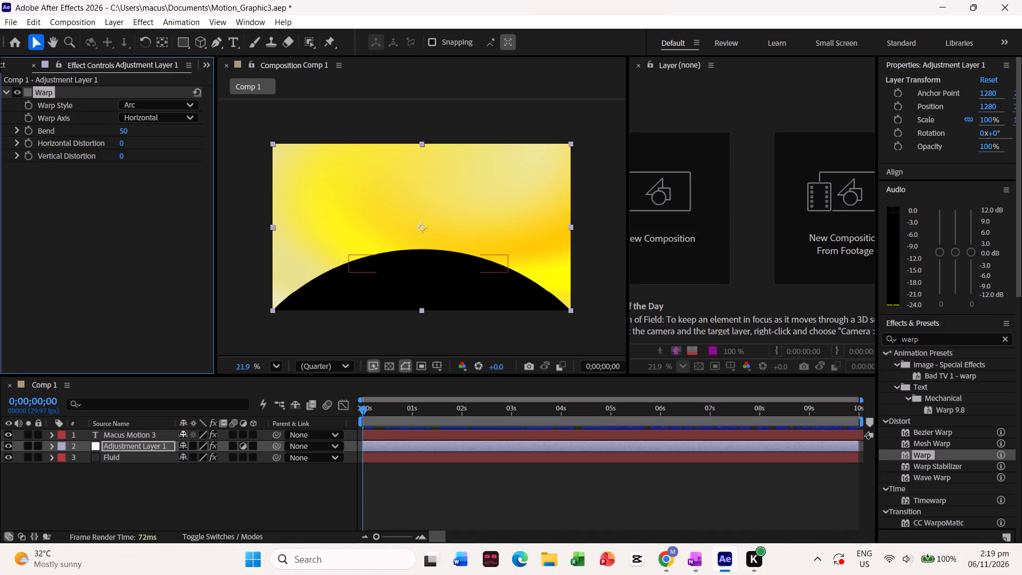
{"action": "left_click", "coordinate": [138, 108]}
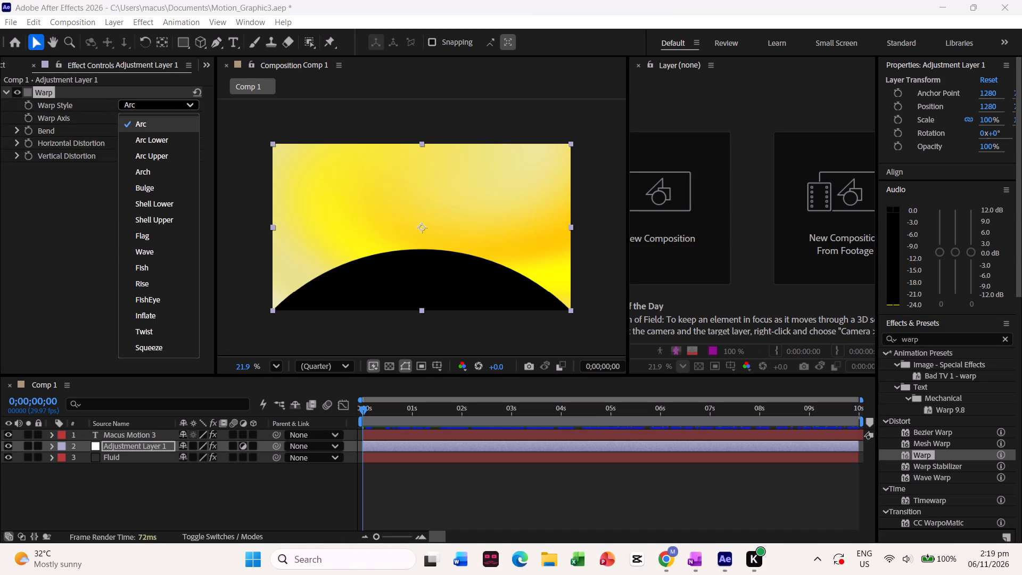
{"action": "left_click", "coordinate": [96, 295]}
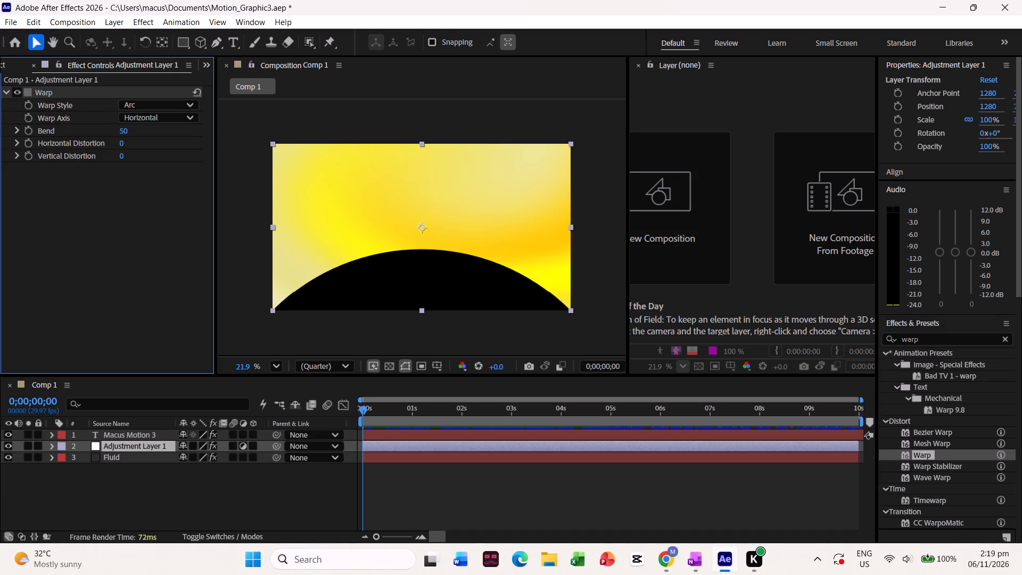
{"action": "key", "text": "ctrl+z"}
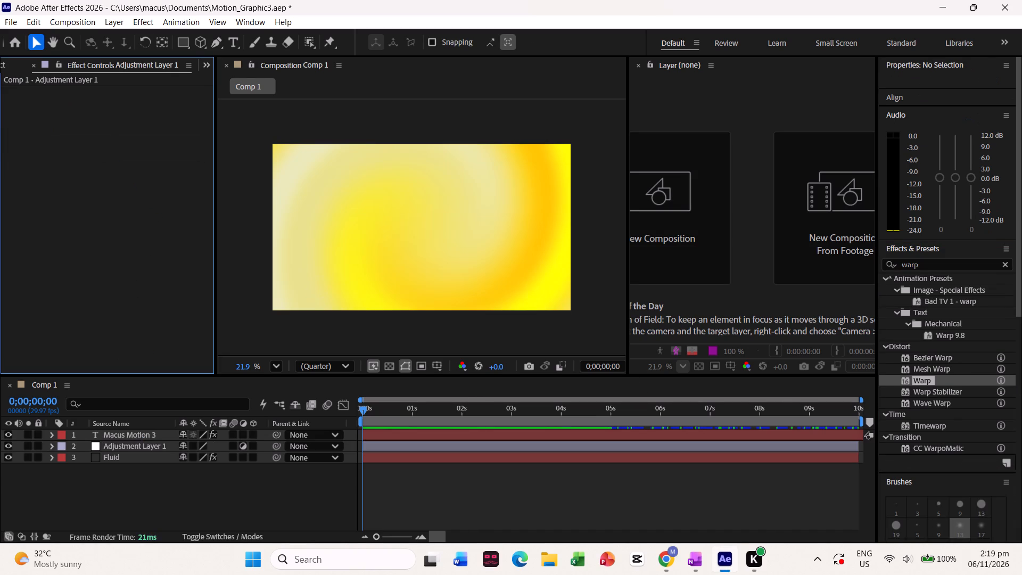
Apply the Wave Warp effect to Adjustment Layer 1 and set its Wave Type to Circle.
{"action": "scroll", "coordinate": [975, 409], "scroll_direction": "down", "scroll_amount": 1}
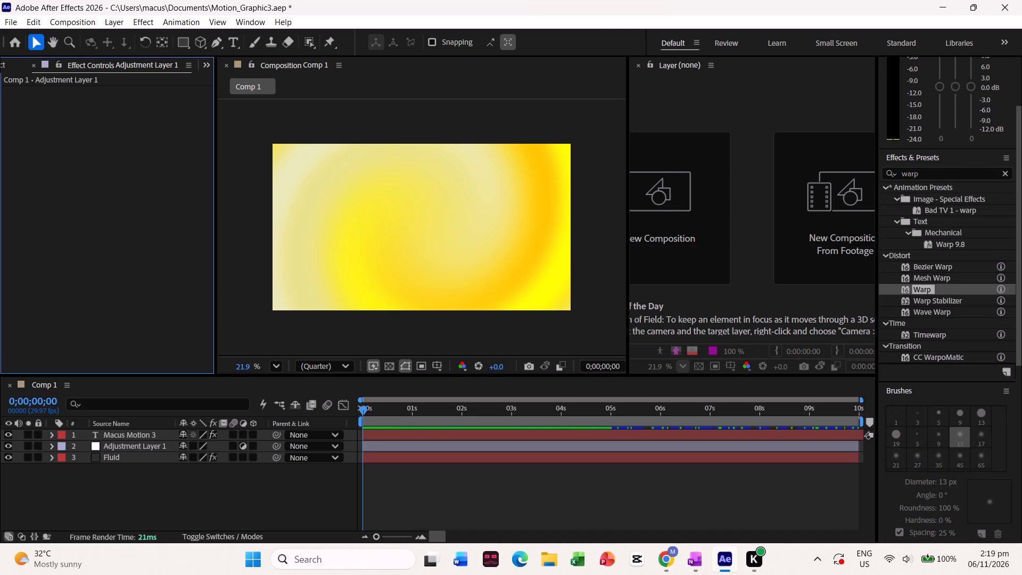
{"action": "left_click_drag", "start_coordinate": [939, 313], "coordinate": [221, 438]}
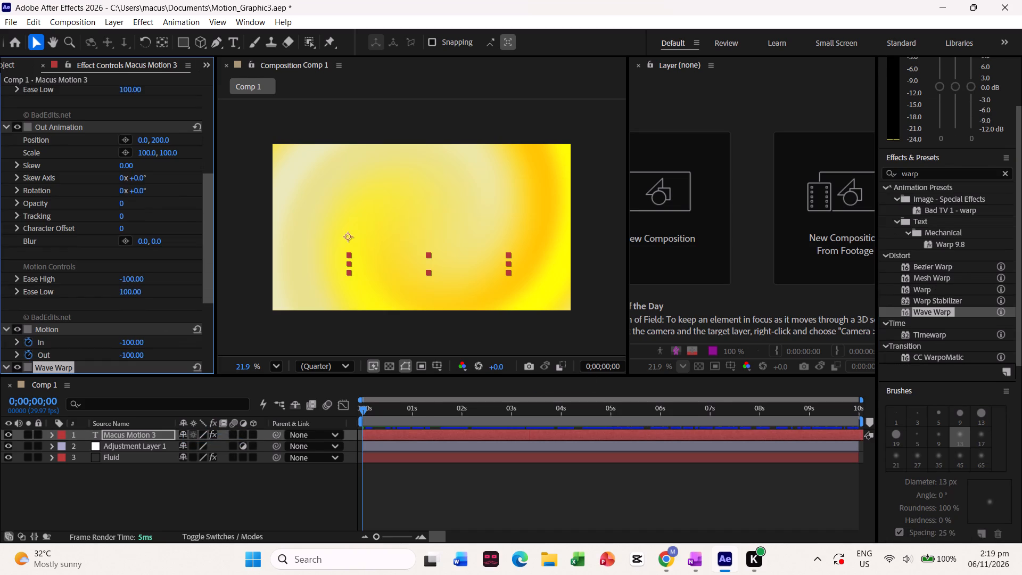
{"action": "key", "text": "ctrl+z"}
{"action": "left_click_drag", "start_coordinate": [957, 311], "coordinate": [267, 441]}
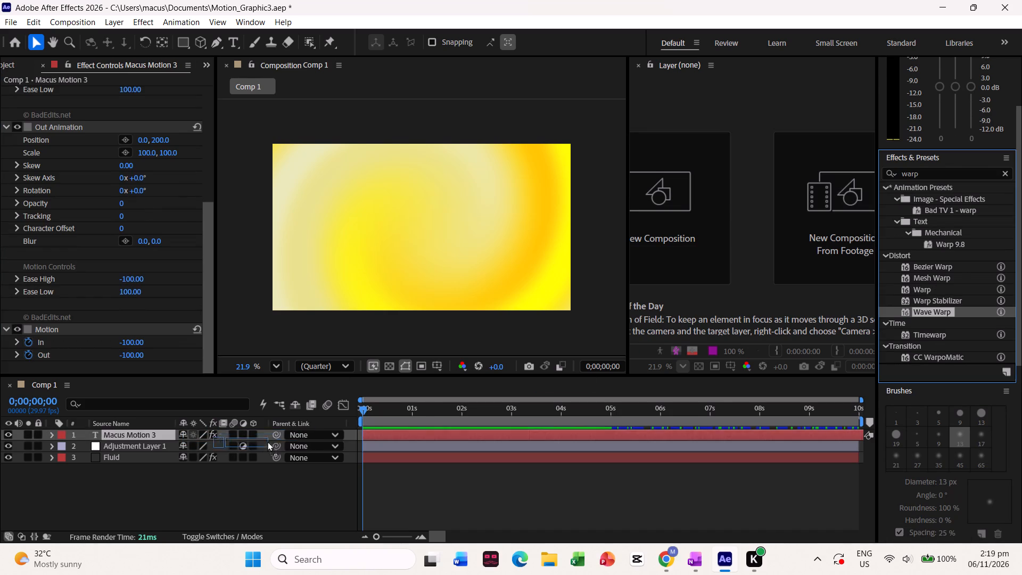
{"action": "left_click_drag", "start_coordinate": [267, 441], "coordinate": [262, 443]}
{"action": "left_click", "coordinate": [161, 108]}
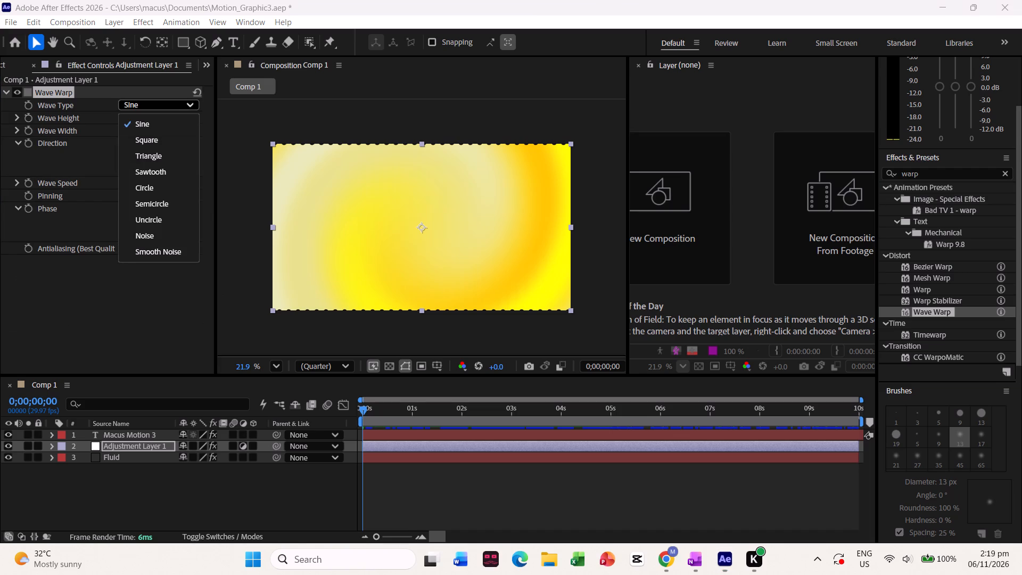
{"action": "left_click", "coordinate": [153, 186]}
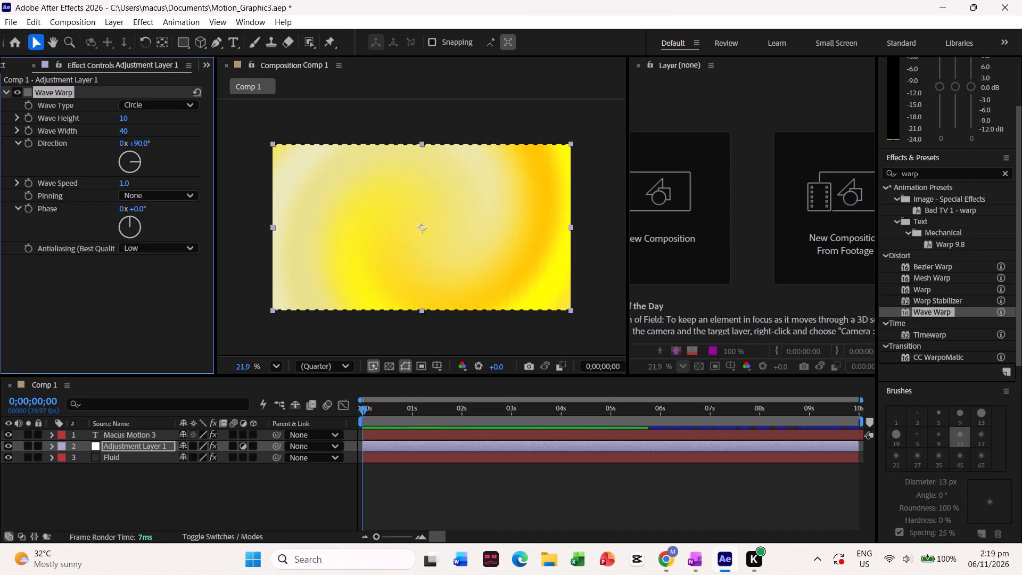
Copy the Motion Tile effect from the Fluid layer onto Adjustment Layer 1 and place it above Wave Warp.
{"action": "left_click", "coordinate": [1005, 175]}
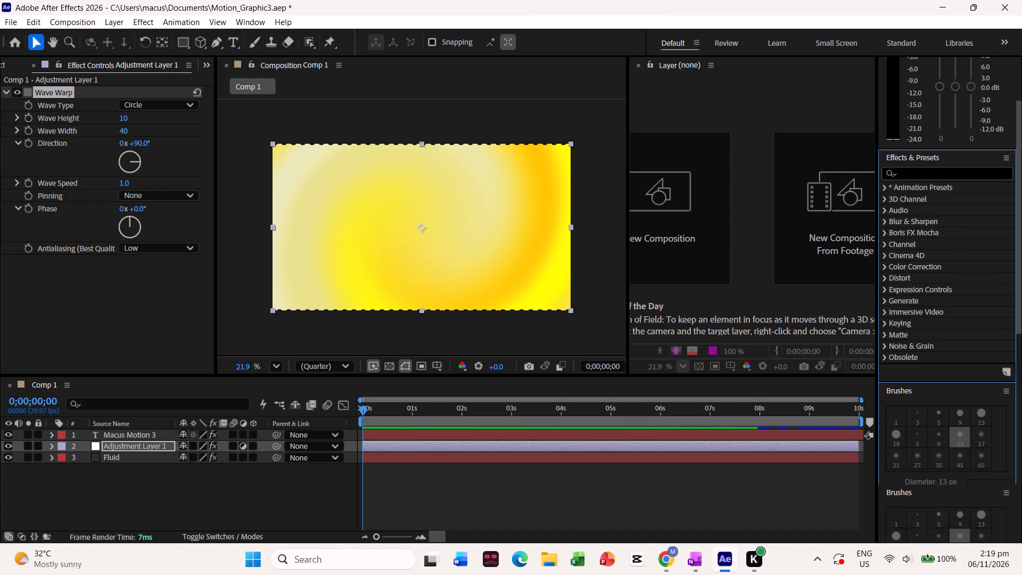
{"action": "type", "text": "motion"}
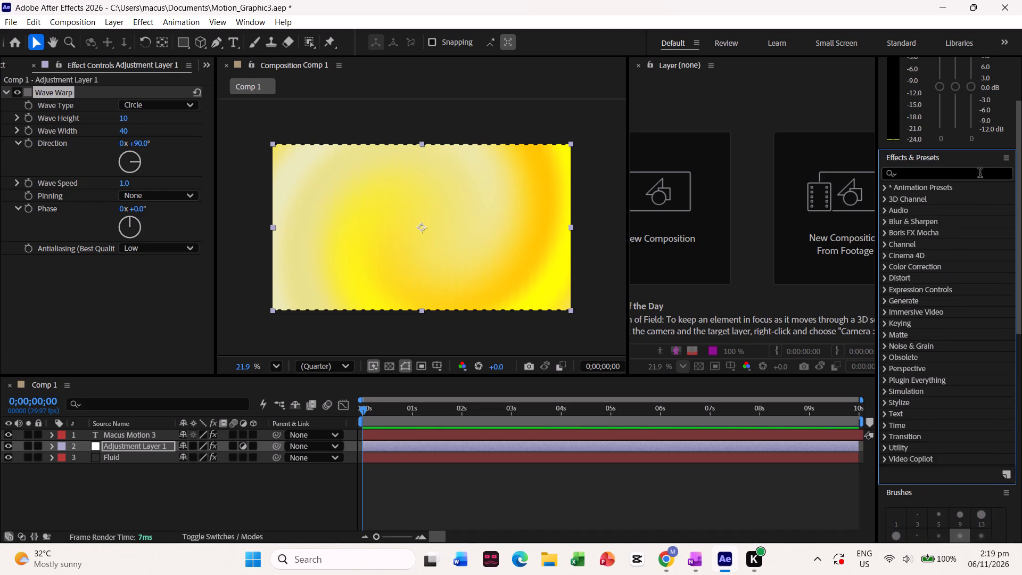
{"action": "left_click", "coordinate": [167, 457]}
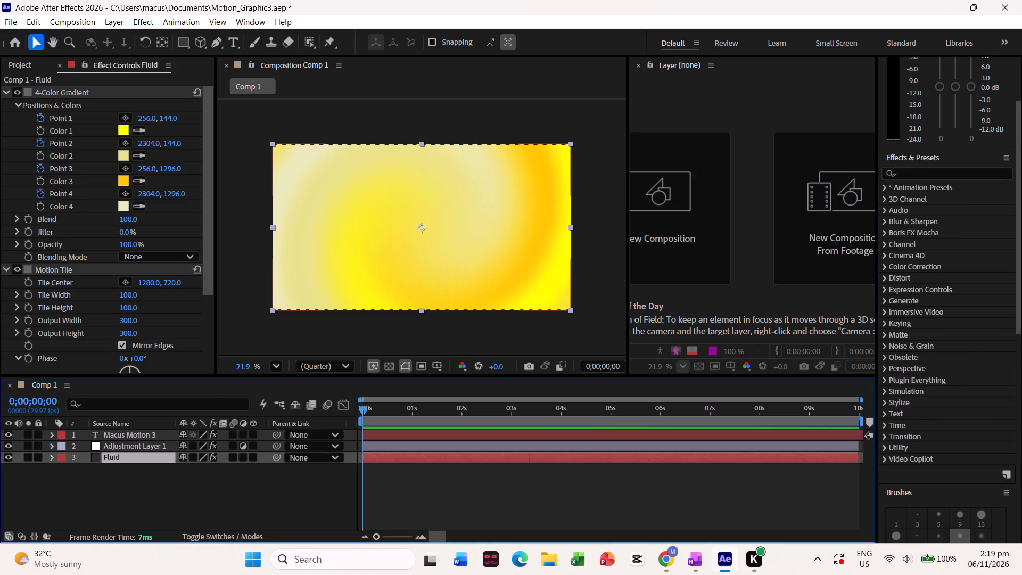
{"action": "left_click", "coordinate": [105, 269]}
{"action": "key", "text": "ctrl+c"}
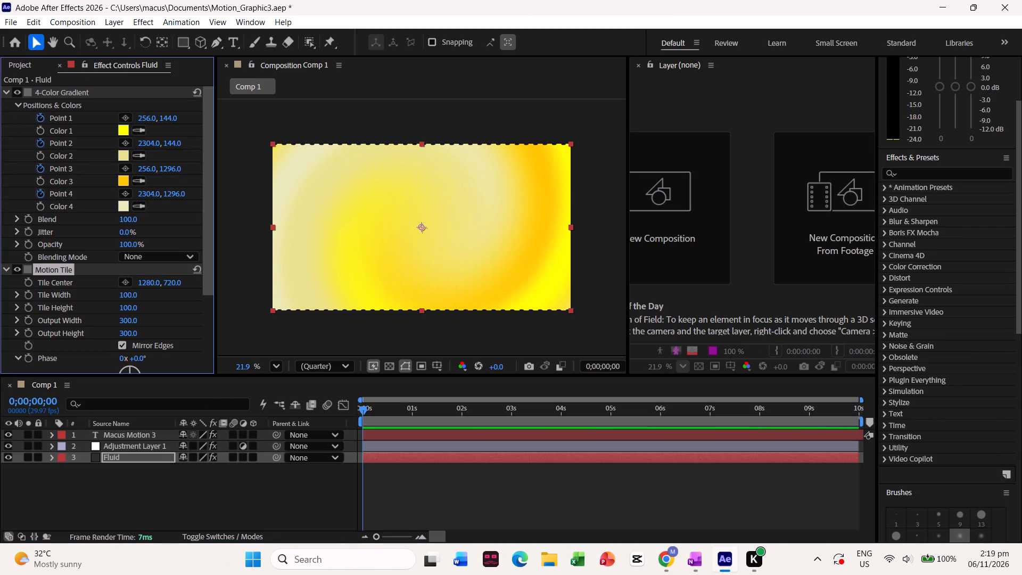
{"action": "left_click", "coordinate": [150, 445]}
{"action": "key", "text": "ctrl+v"}
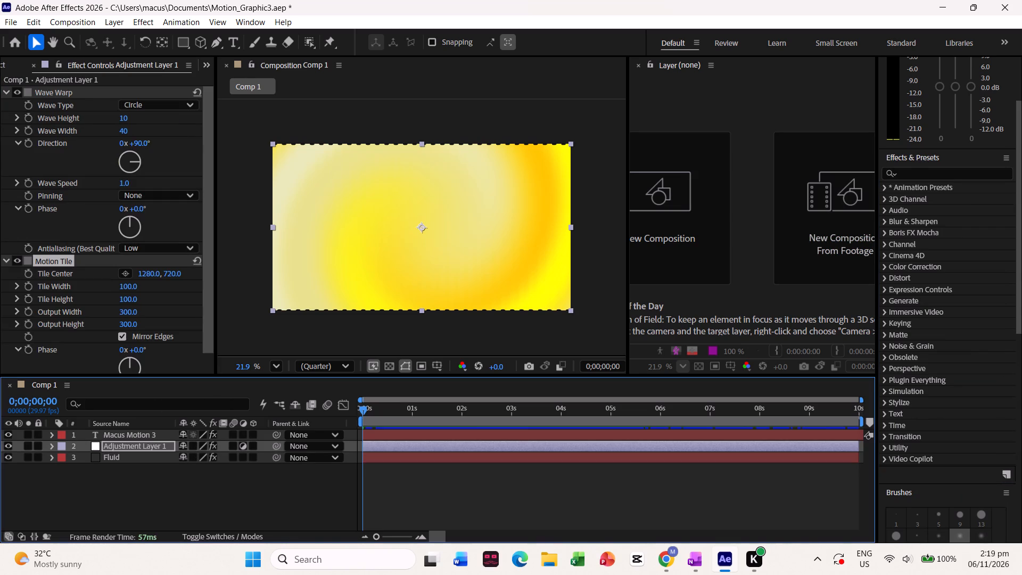
{"action": "left_click_drag", "start_coordinate": [107, 262], "coordinate": [116, 89]}
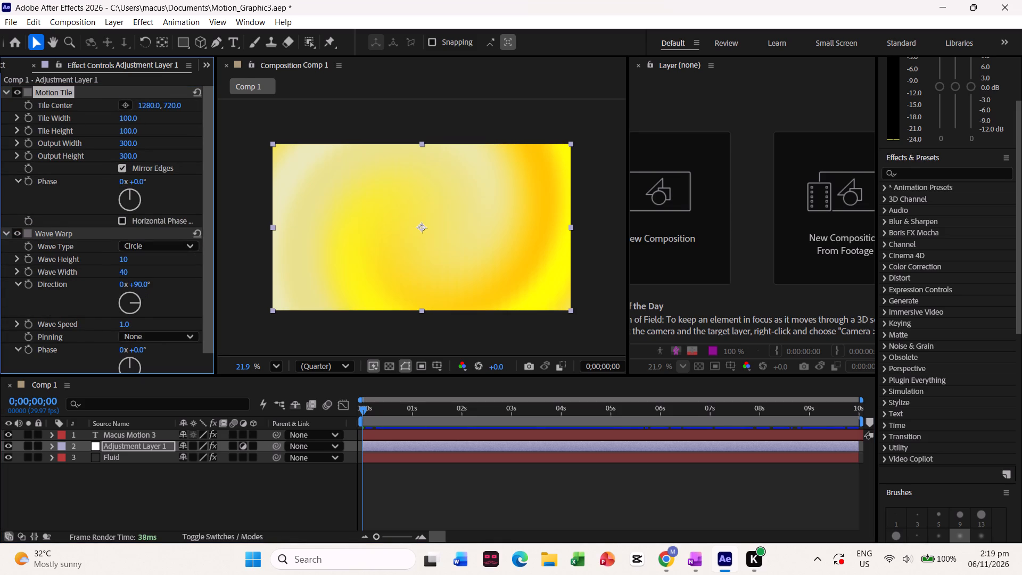
Switch to the YouTube liquid gradients tutorial in Chrome and check its Wave Warp and Motion Tile settings on the adjustment layer.
{"action": "left_click", "coordinate": [664, 556]}
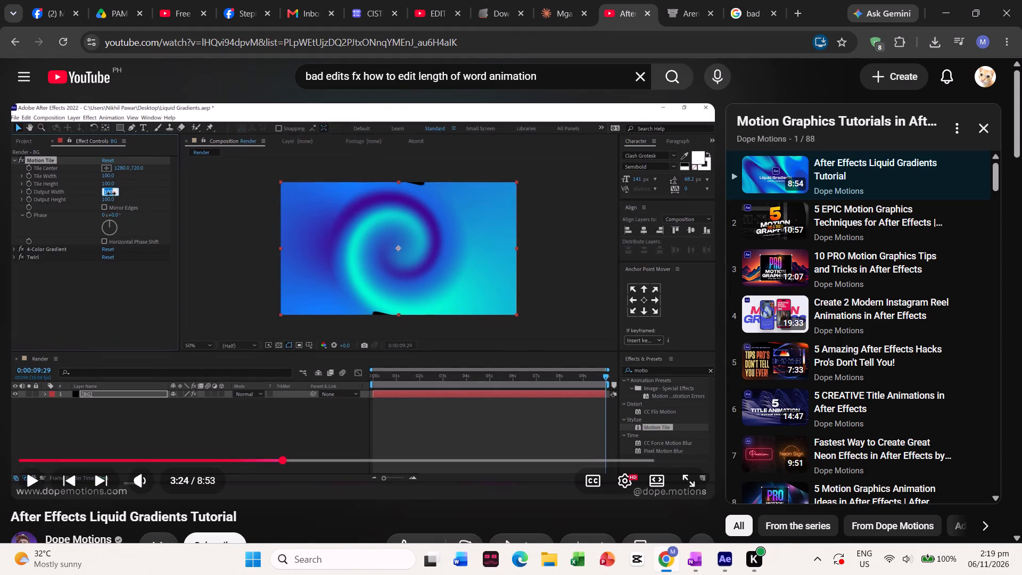
{"action": "left_click", "coordinate": [458, 462]}
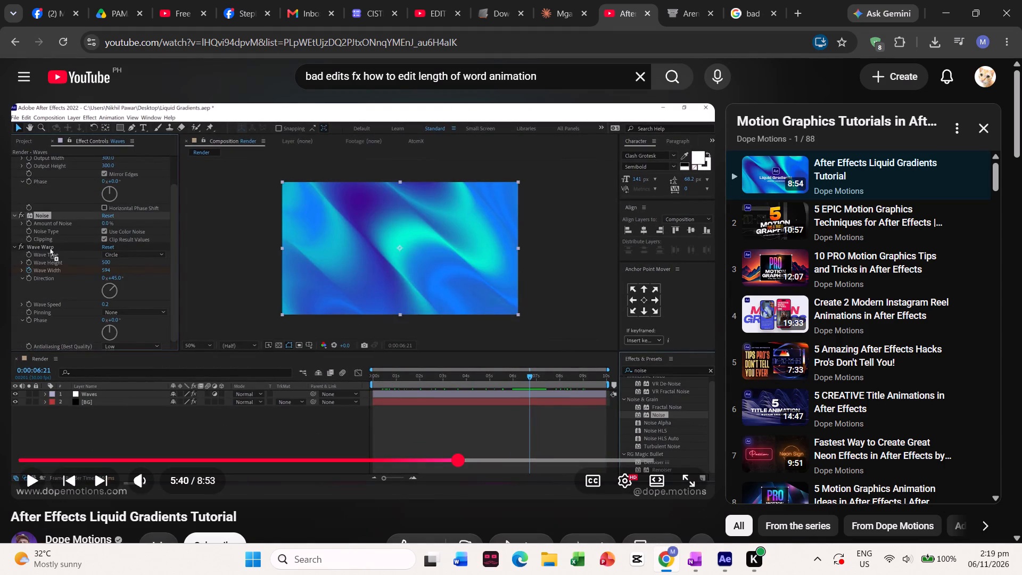
{"action": "left_click", "coordinate": [406, 458]}
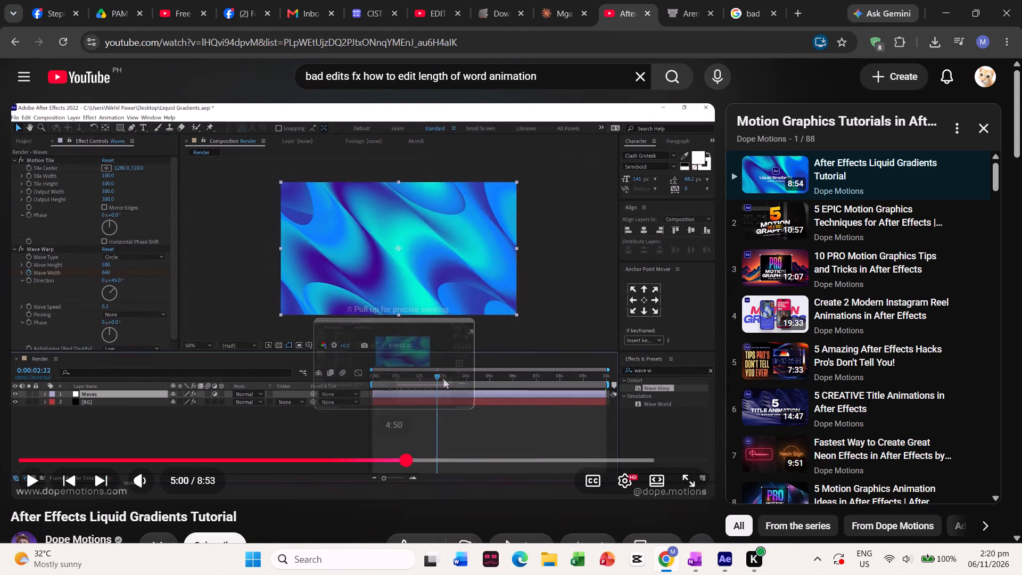
{"action": "left_click", "coordinate": [382, 455]}
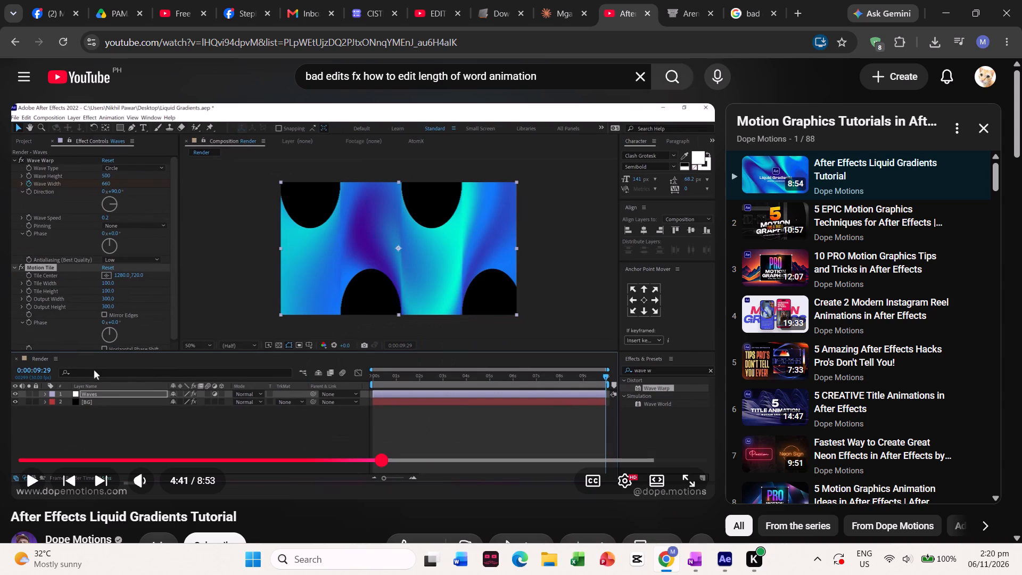
{"action": "left_click", "coordinate": [941, 11]}
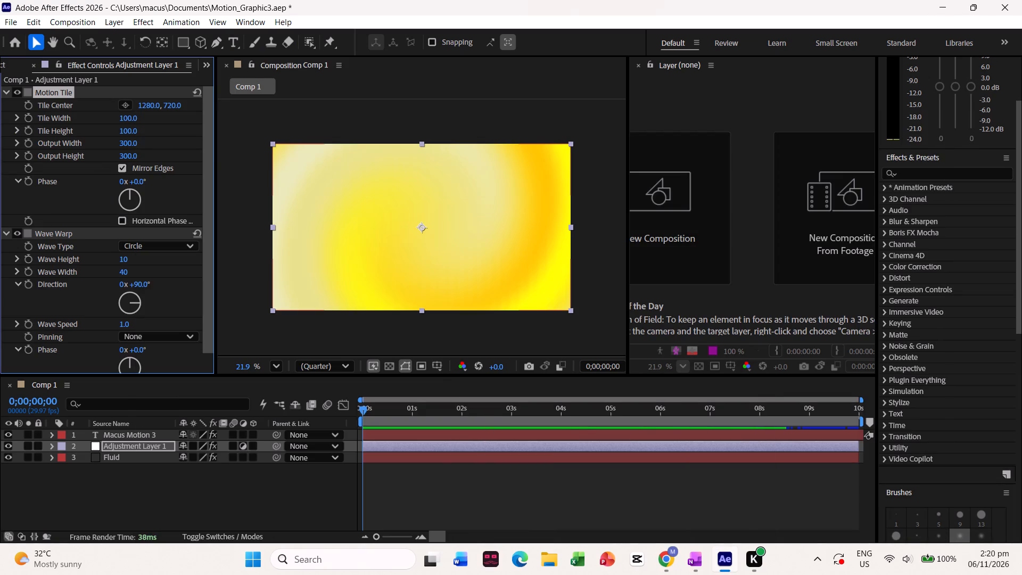
In After Effects, set Adjustment Layer 1's Wave Warp to Wave Height 500, Wave Width 460 and Direction 45°.
{"action": "left_click", "coordinate": [124, 263]}
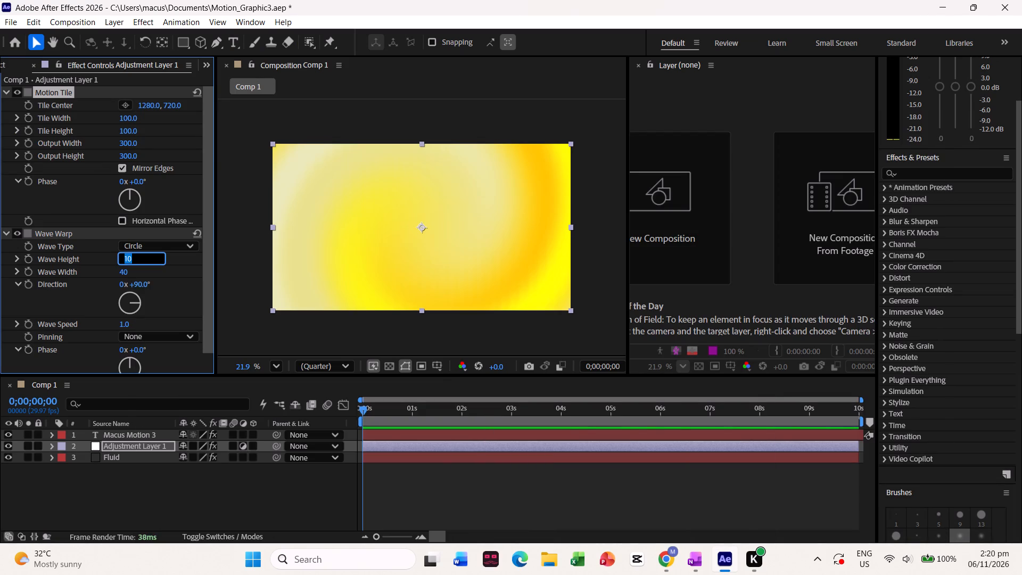
{"action": "type", "text": "500"}
{"action": "key", "text": "Return"}
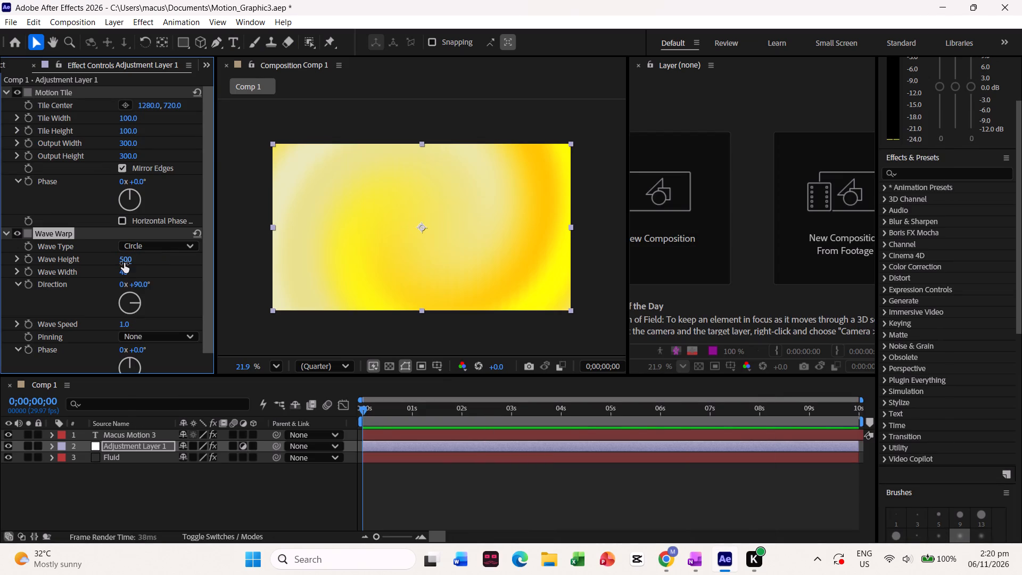
{"action": "left_click", "coordinate": [134, 275]}
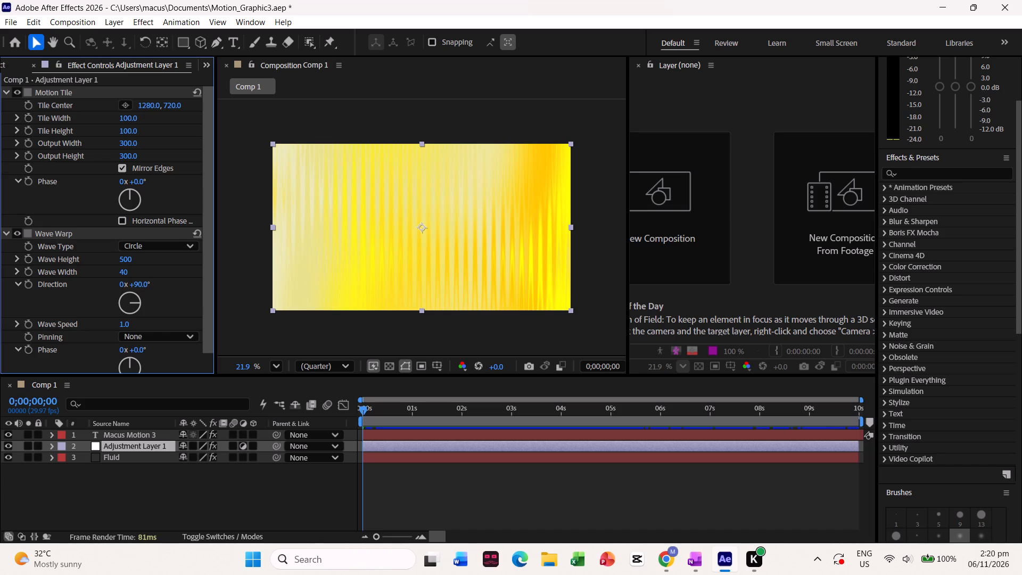
{"action": "left_click", "coordinate": [126, 274]}
{"action": "type", "text": "460"}
{"action": "key", "text": "Return"}
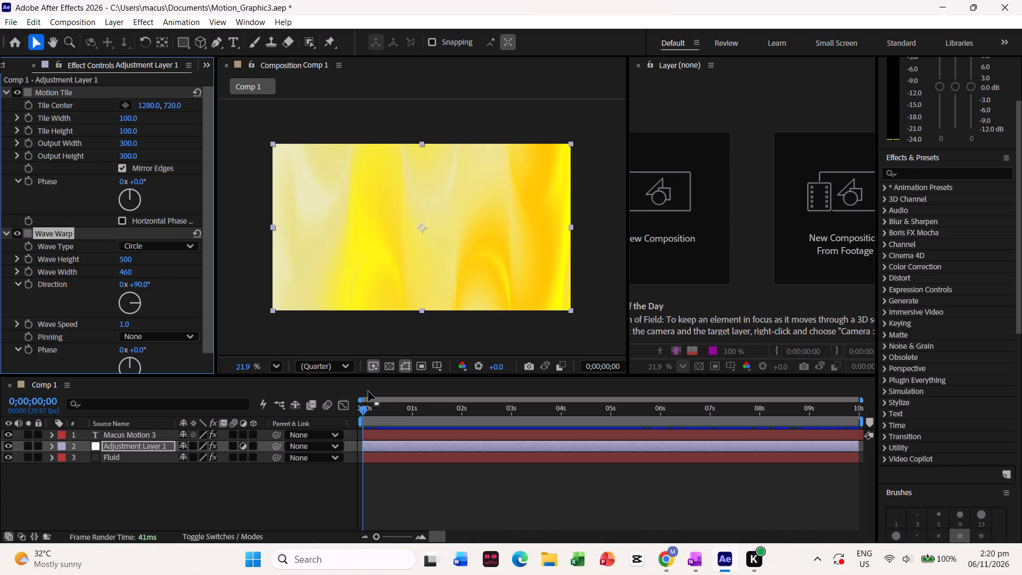
{"action": "left_click", "coordinate": [146, 282]}
{"action": "type", "text": "45"}
{"action": "key", "text": "Return"}
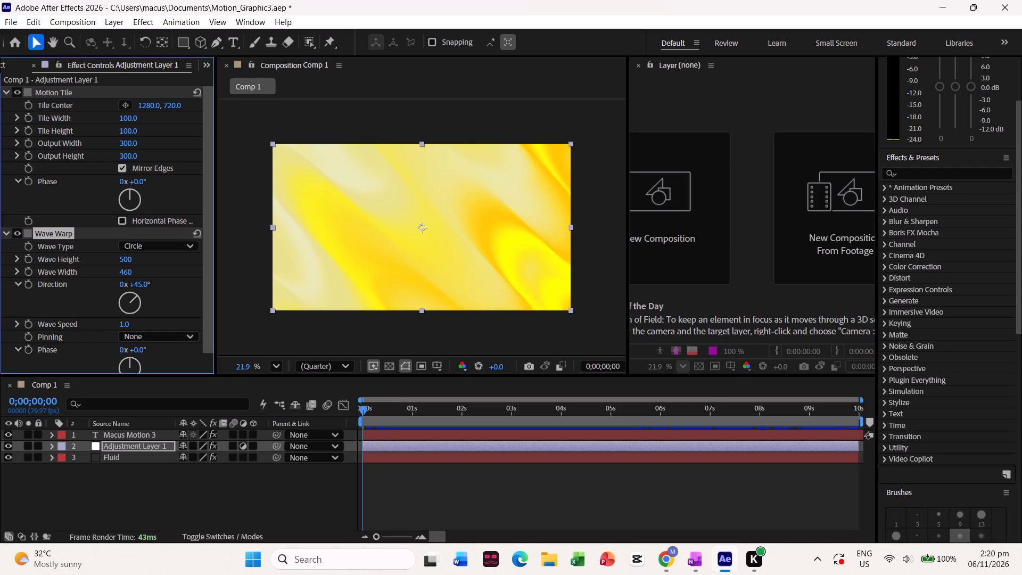
{"action": "left_click", "coordinate": [140, 276]}
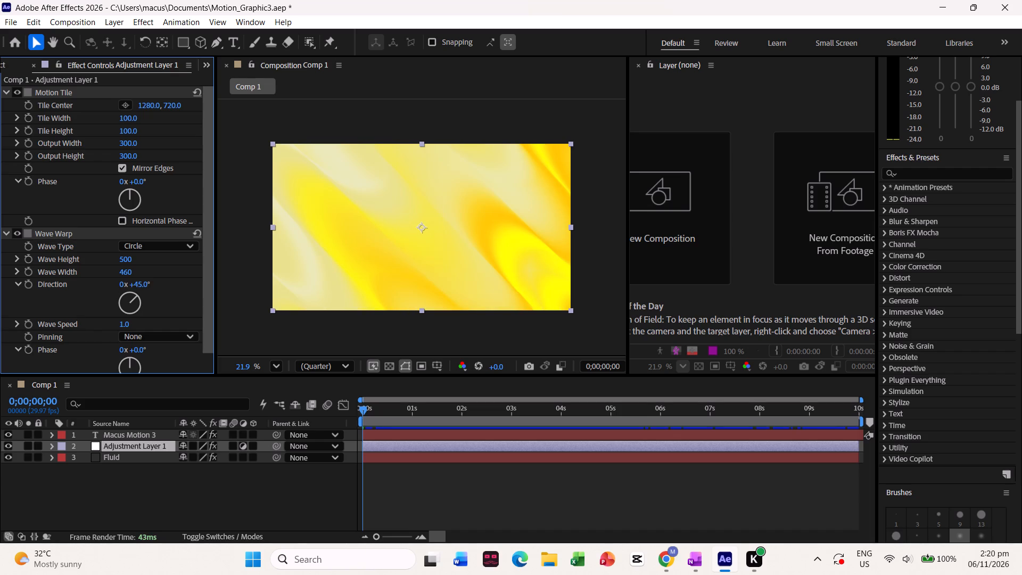
Animate Wave Warp's Wave Width with keyframes from 460 at 0;00;00;00 to 660 at 0;00;09;29.
{"action": "left_click", "coordinate": [26, 269]}
{"action": "left_click_drag", "start_coordinate": [364, 412], "coordinate": [1021, 480]}
{"action": "left_click", "coordinate": [127, 270]}
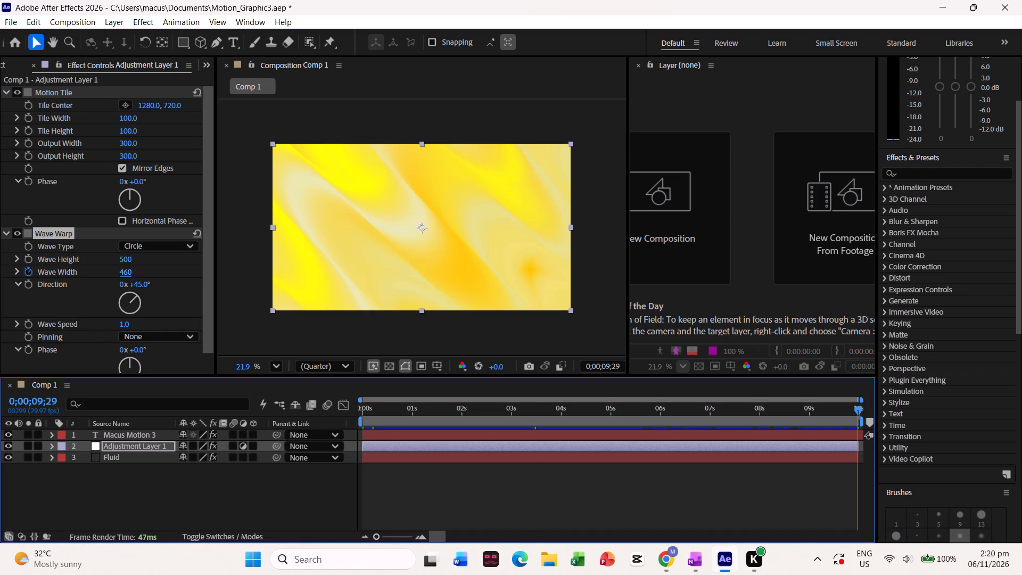
{"action": "type", "text": "660"}
{"action": "key", "text": "Return"}
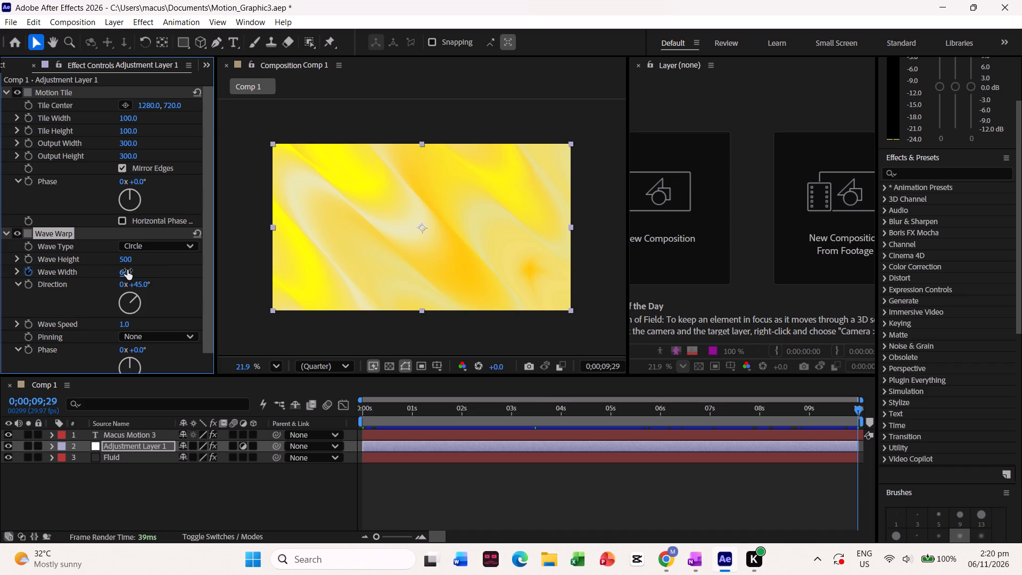
Scrub back to the start of Comp 1 and play the animation to check the wave-warped background.
{"action": "left_click_drag", "start_coordinate": [858, 410], "coordinate": [708, 415]}
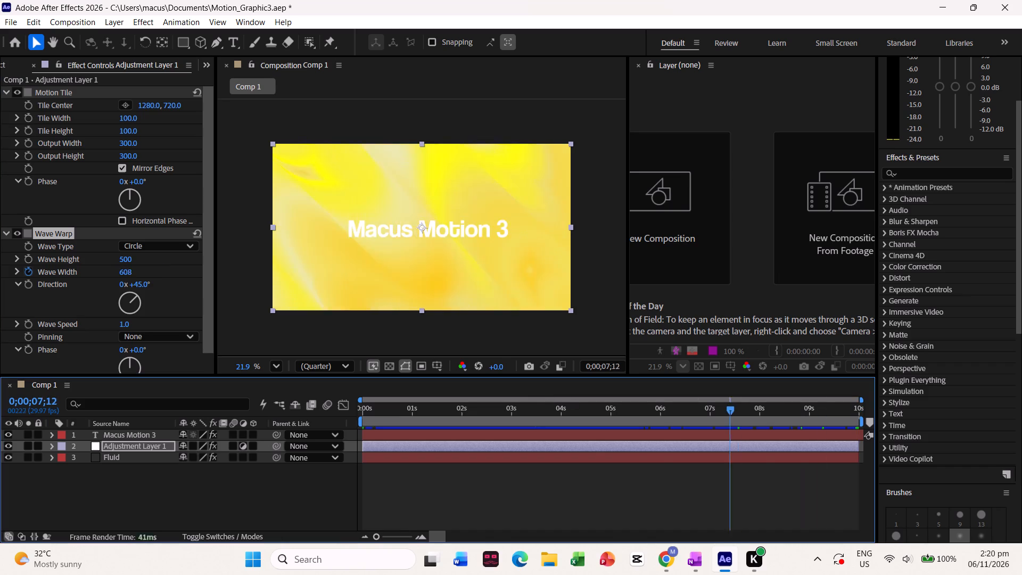
{"action": "left_click_drag", "start_coordinate": [708, 415], "coordinate": [280, 467]}
{"action": "key", "text": "space"}
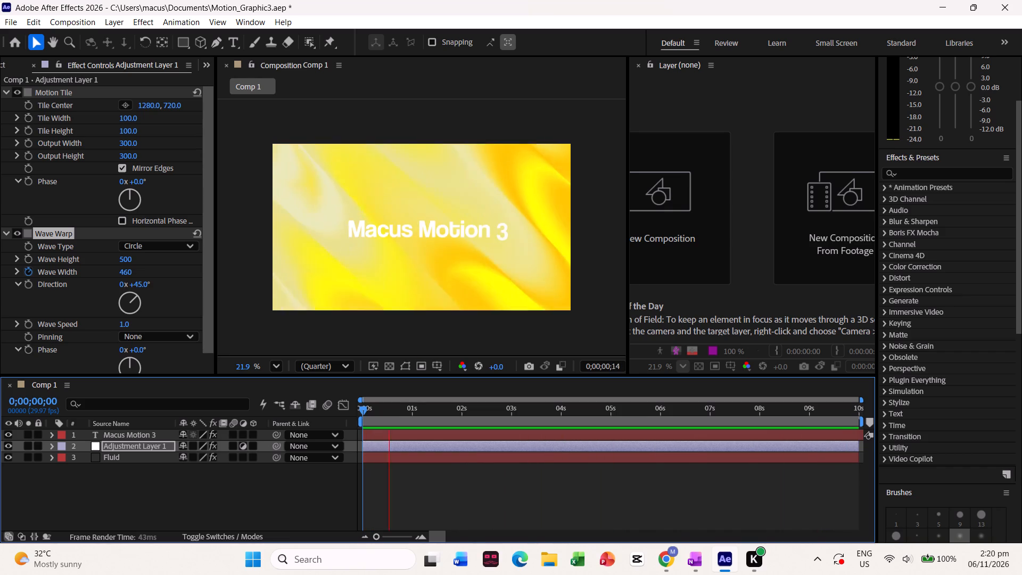
{"action": "key", "text": "space"}
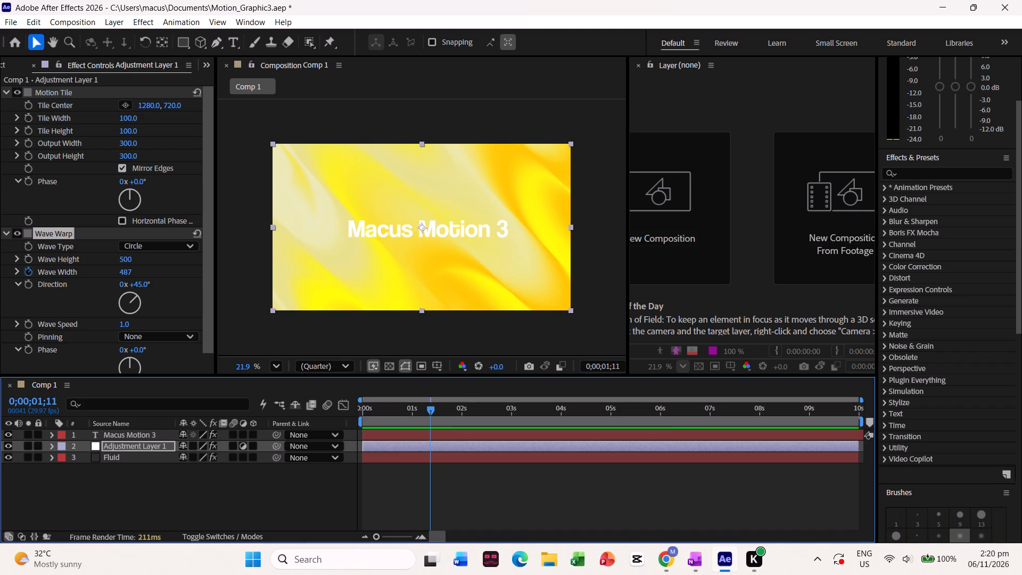
In the OneNote TRICKS page, change the last gradient bullet to read "Rename to warp and add wave warp effect".
{"action": "left_click", "coordinate": [693, 562]}
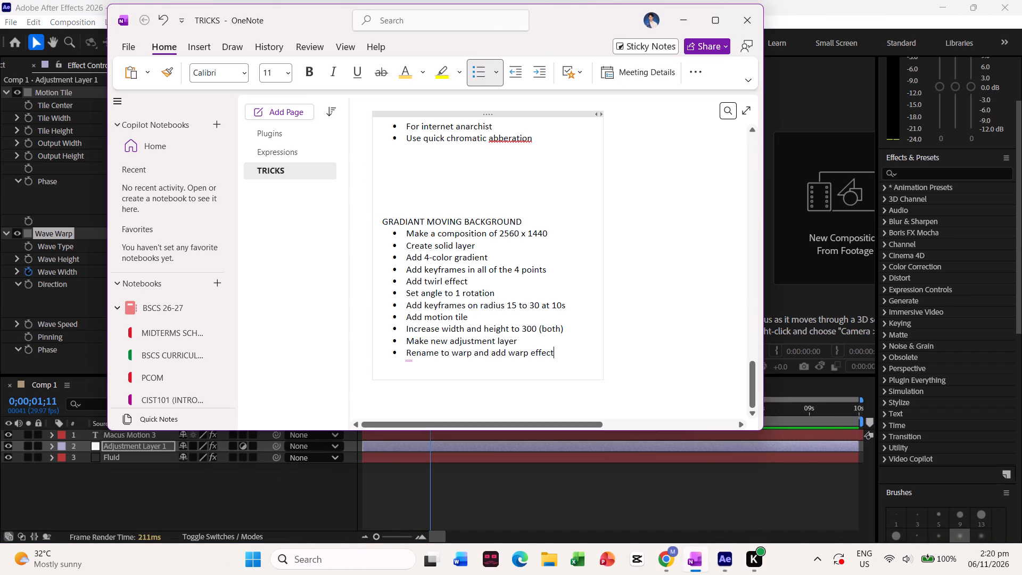
{"action": "key", "text": "Return"}
{"action": "left_click", "coordinate": [510, 356]}
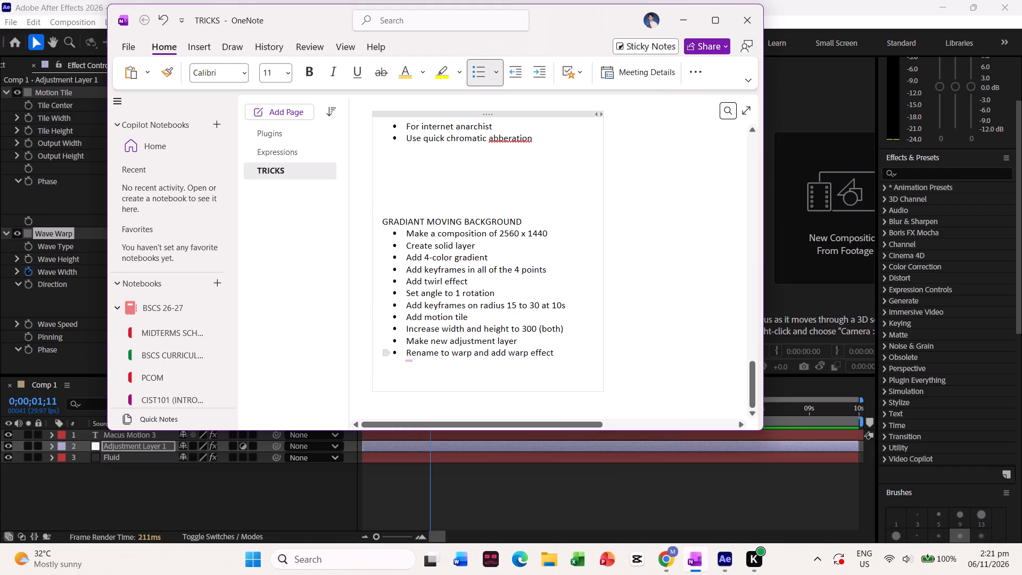
{"action": "type", "text": "wave"}
{"action": "key", "text": "space"}
{"action": "left_click", "coordinate": [586, 355]}
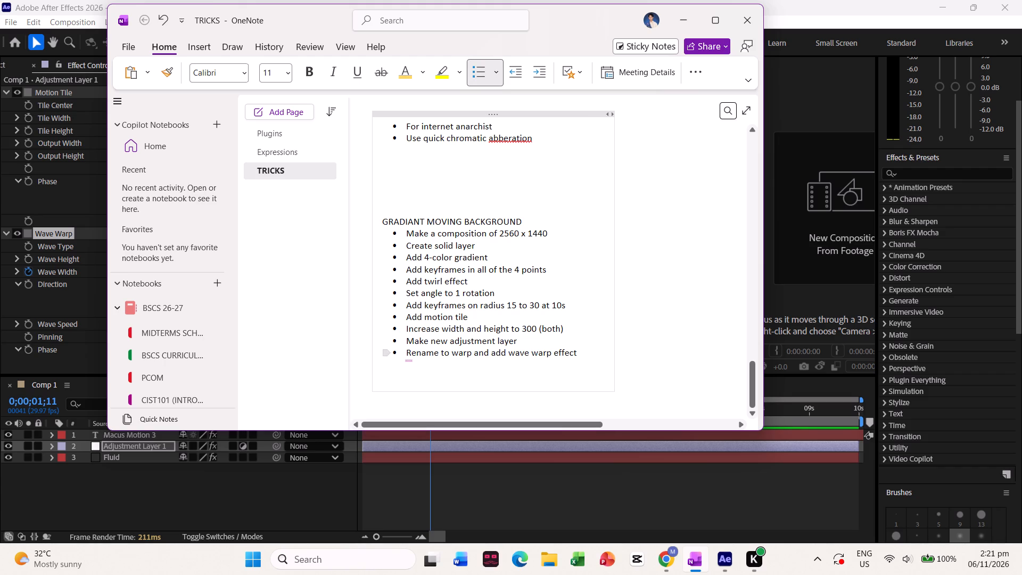
Add the bullets "Set height to 500", "Add keyframe for width from 460 to 660" and "Direction is 45 degrees".
{"action": "key", "text": "Return"}
{"action": "type", "text": "set"}
{"action": "key", "text": "space"}
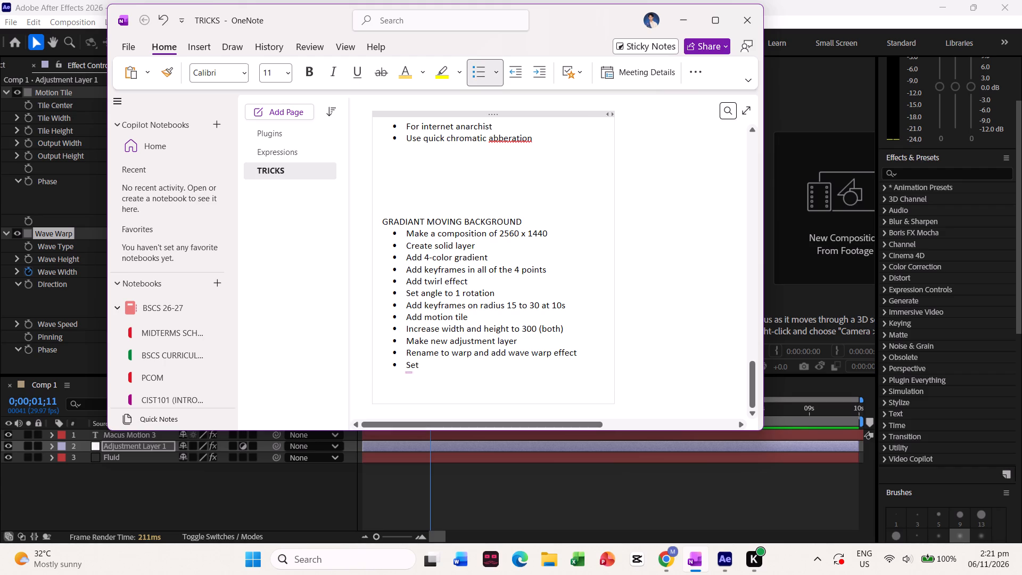
{"action": "type", "text": "hi"}
{"action": "key", "text": "BackSpace"}
{"action": "key", "text": "e"}
{"action": "type", "text": "ight to 500"}
{"action": "key", "text": "Return"}
{"action": "type", "text": "add keyframe for width from 460 t"}
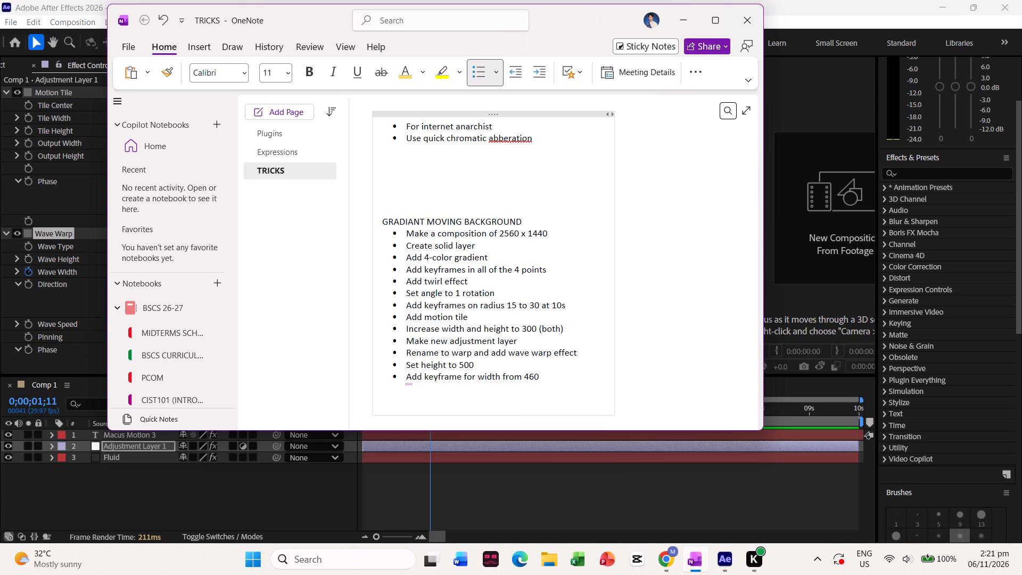
{"action": "type", "text": "o 660"}
{"action": "key", "text": "Return"}
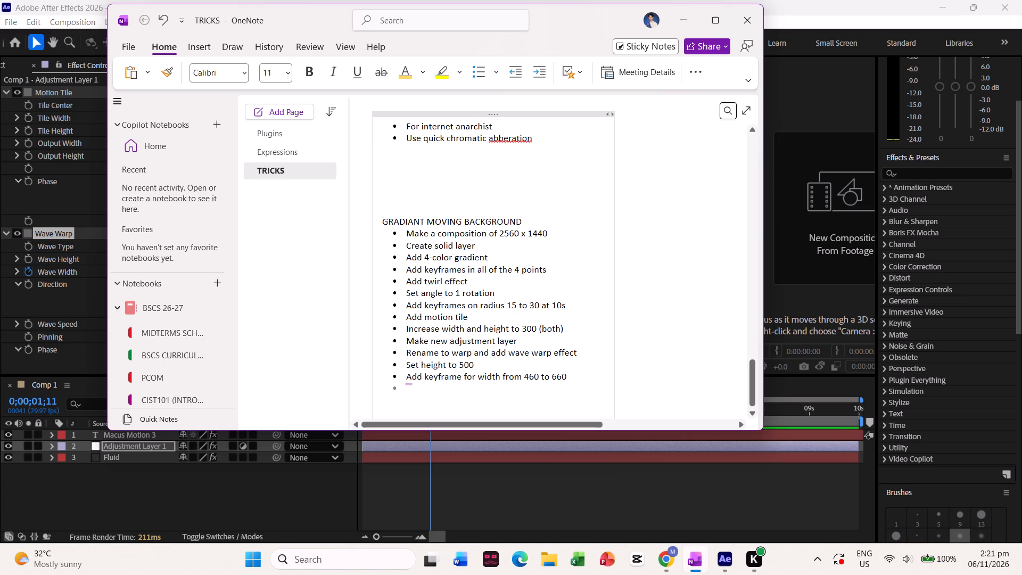
{"action": "type", "text": "direction is 45 degrees"}
{"action": "key", "text": "space"}
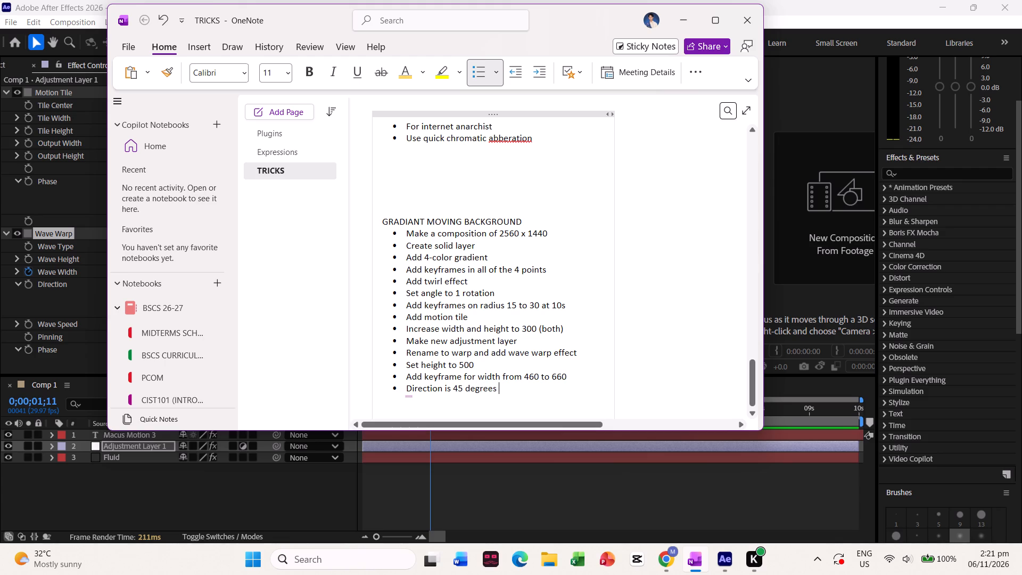
Add the bullet "Copy paste motion tile from solid layer to wave layer" below the direction bullet in the gradient notes.
{"action": "key", "text": "Return"}
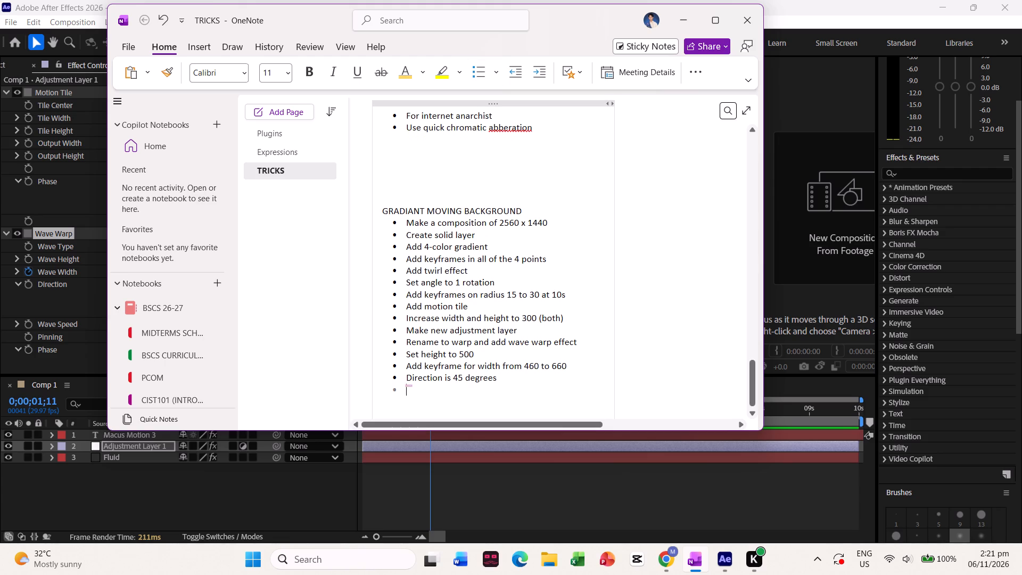
{"action": "type", "text": "copy paste motion tile from"}
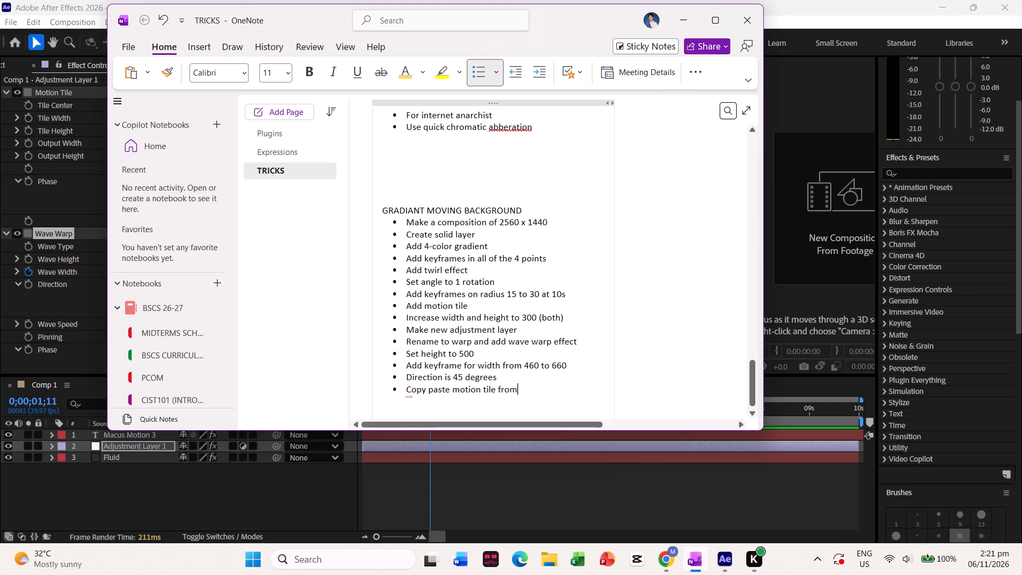
{"action": "key", "text": "space"}
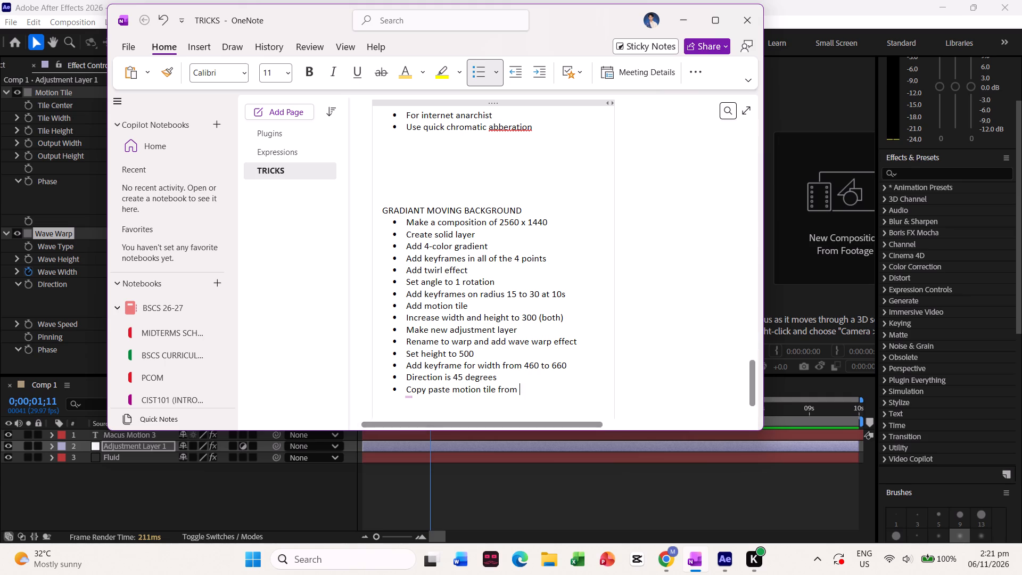
{"action": "type", "text": "solid layer to"}
{"action": "key", "text": "space"}
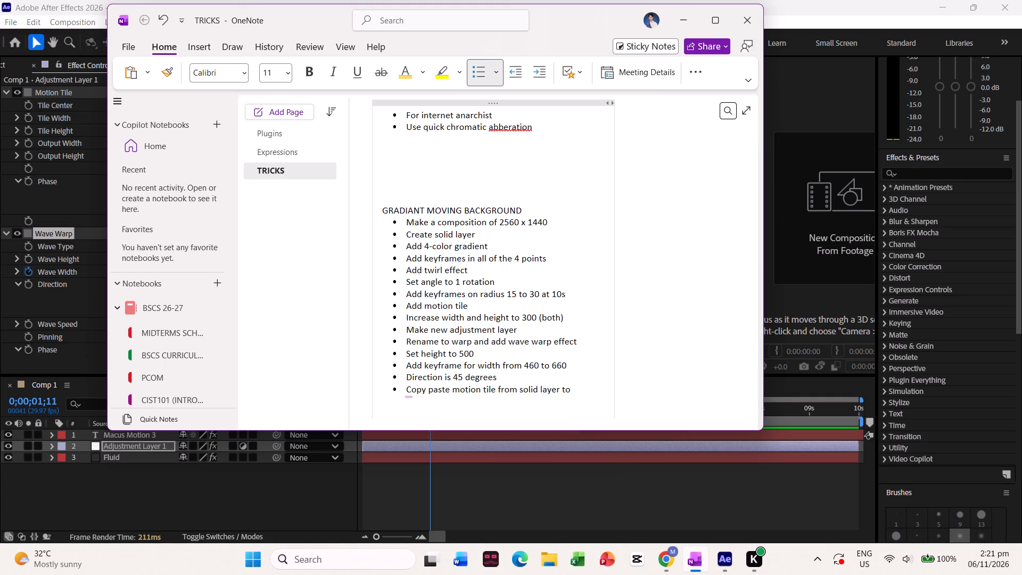
{"action": "type", "text": "wave layer"}
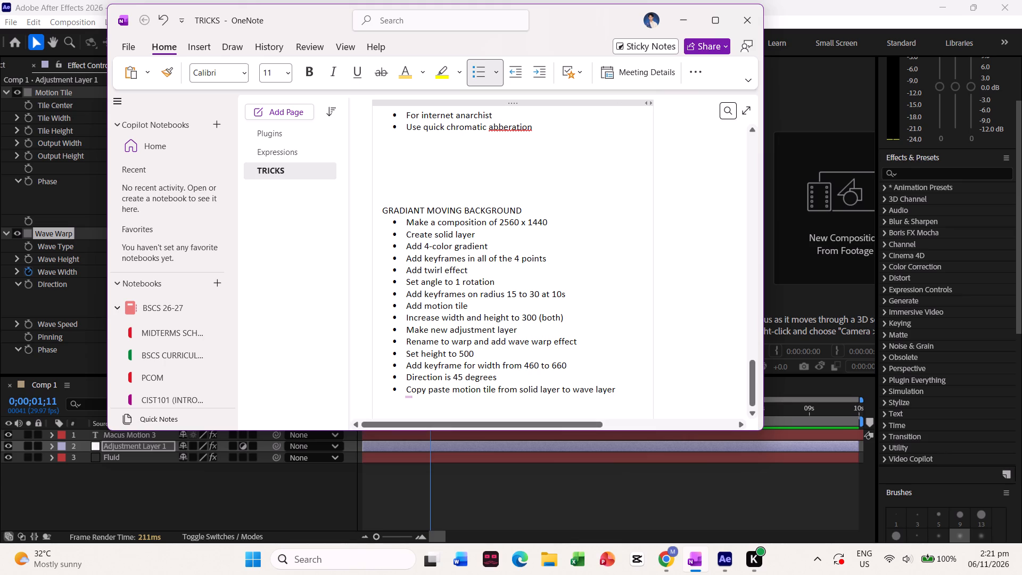
Switch to After Effects and apply the Stylize Glow effect to the Macus Motion 3 text layer.
{"action": "left_click", "coordinate": [690, 20]}
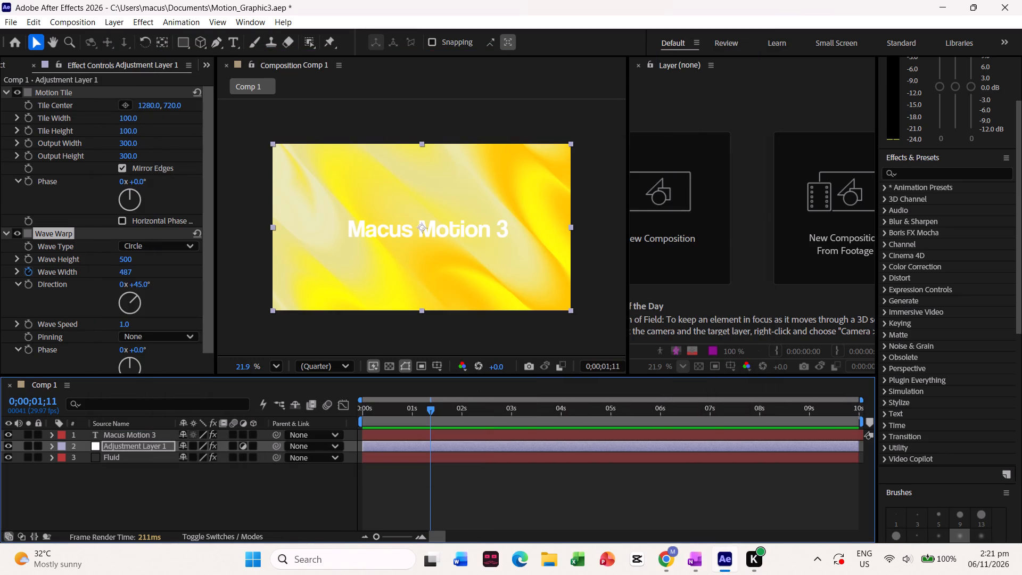
{"action": "left_click", "coordinate": [945, 174]}
{"action": "type", "text": "glow"}
{"action": "left_click_drag", "start_coordinate": [940, 256], "coordinate": [501, 355]}
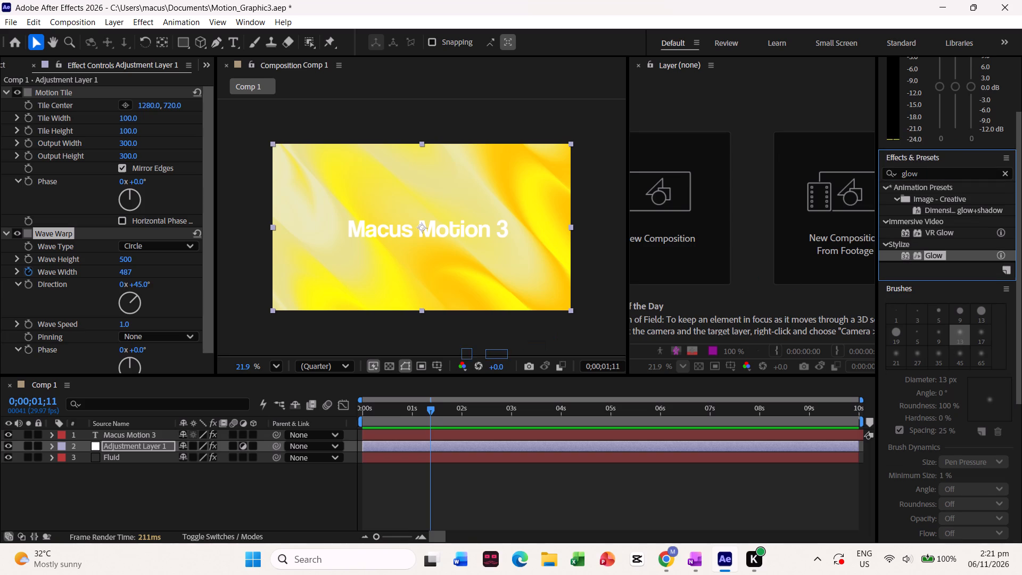
{"action": "left_click_drag", "start_coordinate": [501, 355], "coordinate": [169, 427]}
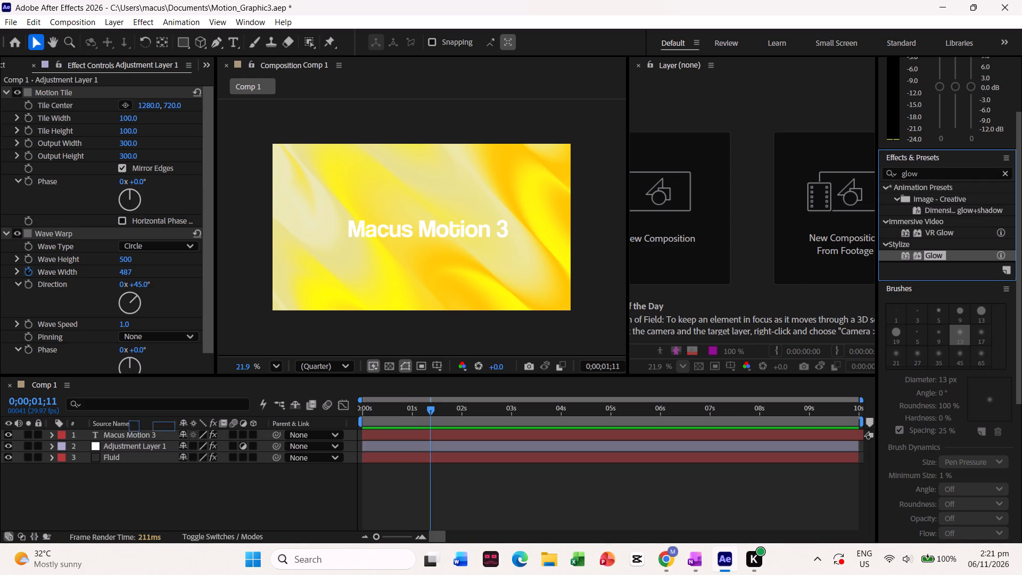
{"action": "left_click_drag", "start_coordinate": [169, 427], "coordinate": [169, 433]}
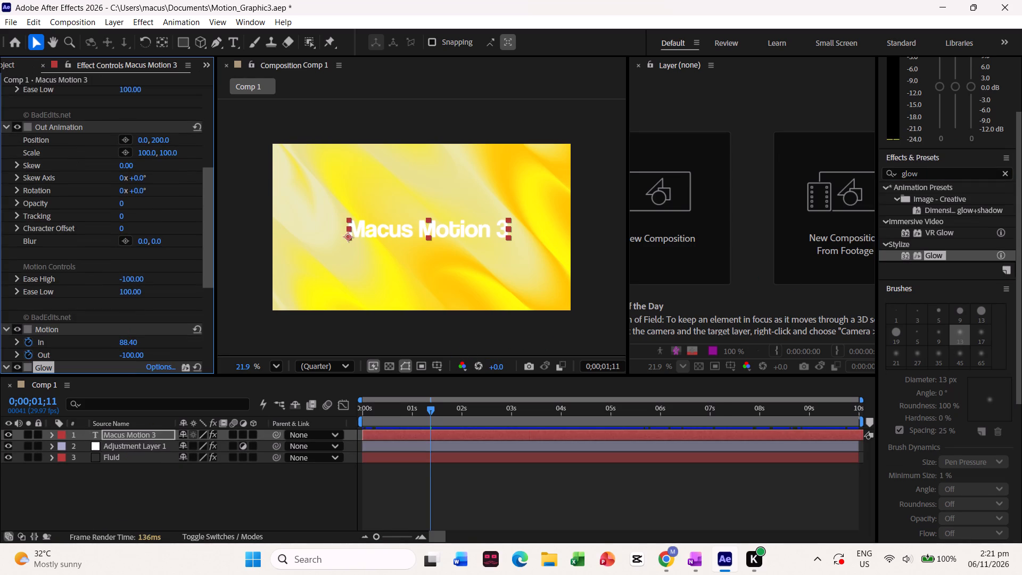
Scrub through Comp 1 and play it from the start to check the glowing title over the background.
{"action": "left_click_drag", "start_coordinate": [424, 408], "coordinate": [523, 419]}
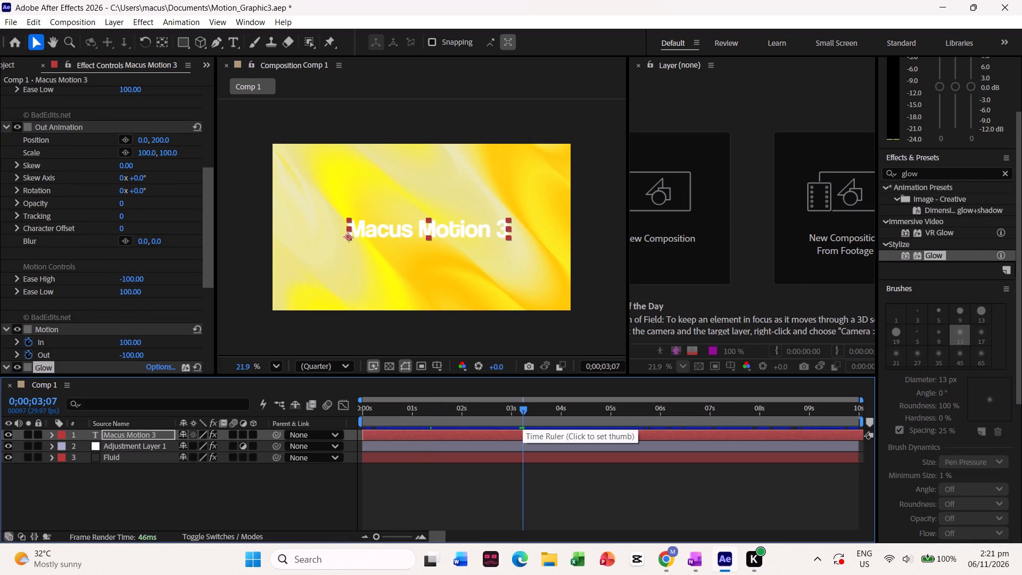
{"action": "left_click_drag", "start_coordinate": [506, 410], "coordinate": [317, 414]}
{"action": "left_click", "coordinate": [586, 294]}
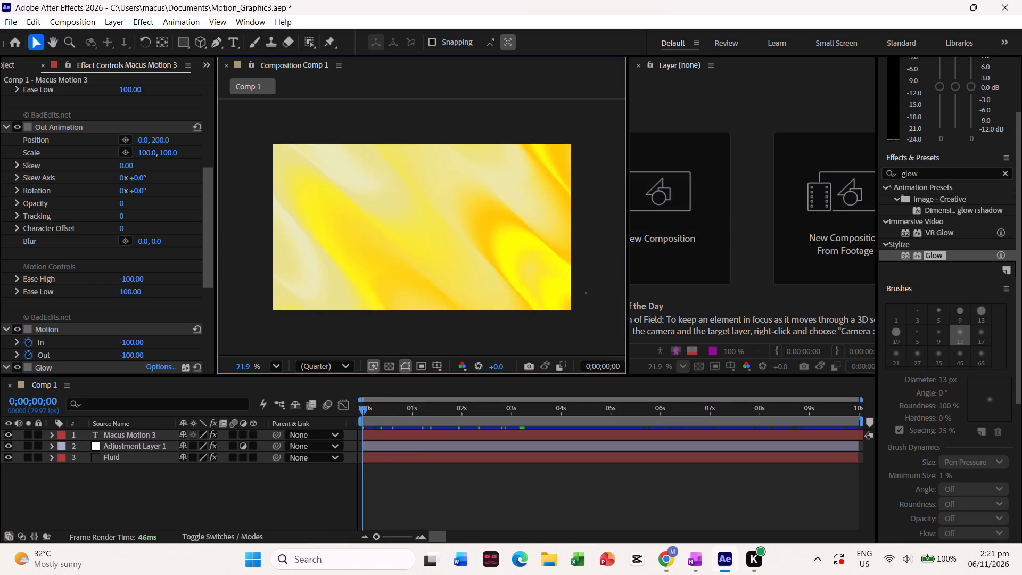
{"action": "key", "text": "space"}
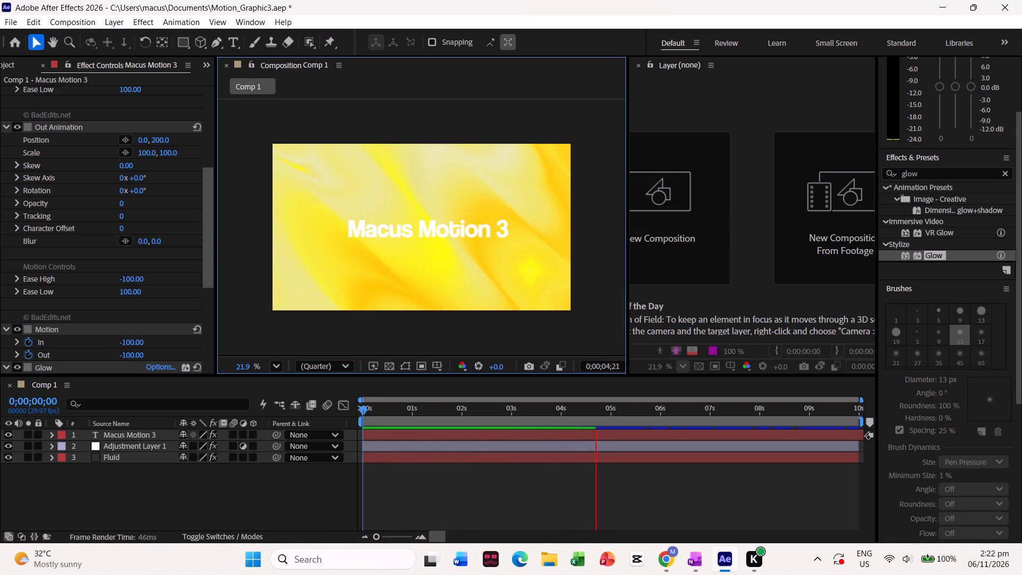
{"action": "key", "text": "space"}
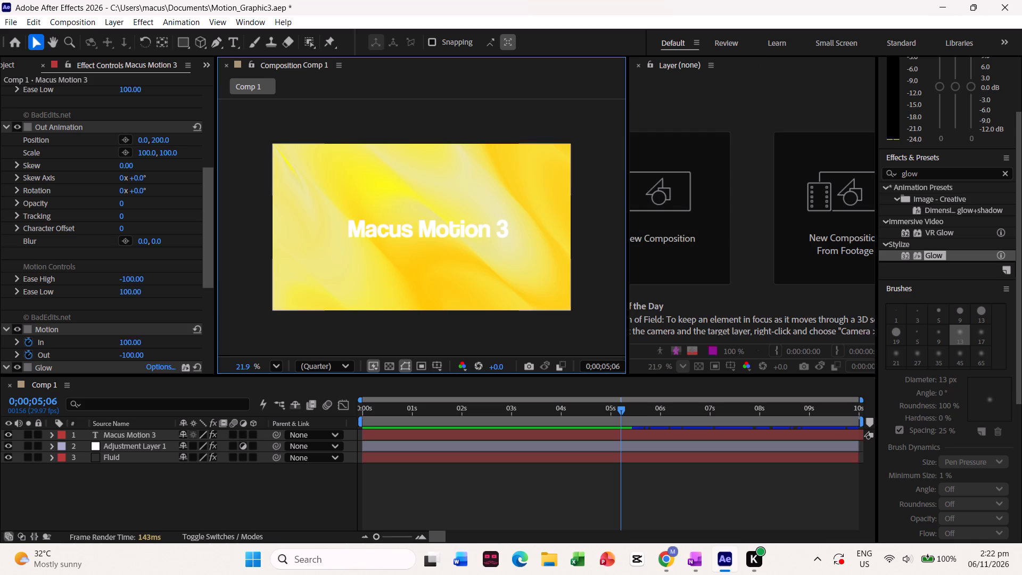
Save the Motion_Graphic3 project.
{"action": "left_click", "coordinate": [16, 22]}
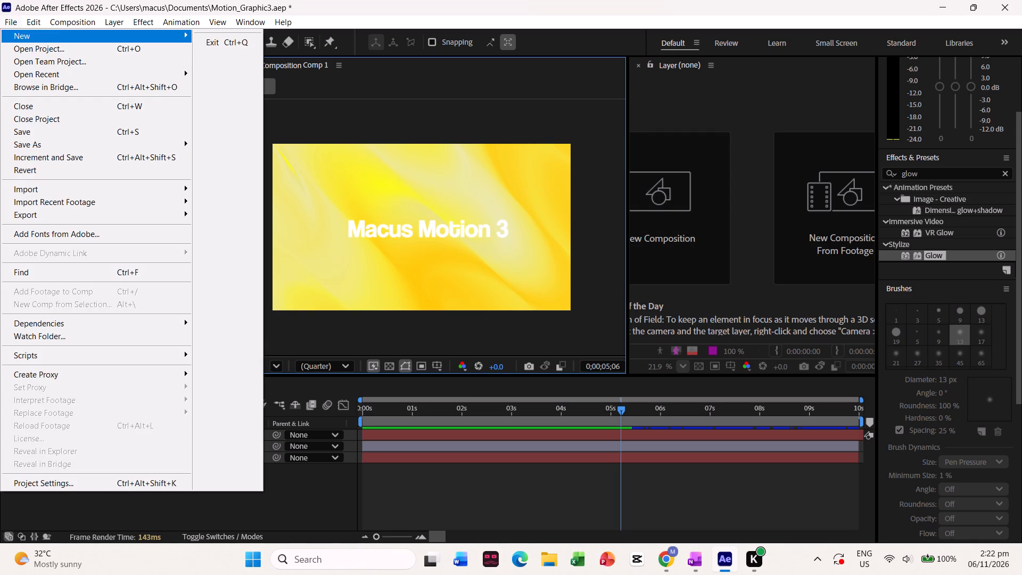
{"action": "left_click", "coordinate": [70, 131]}
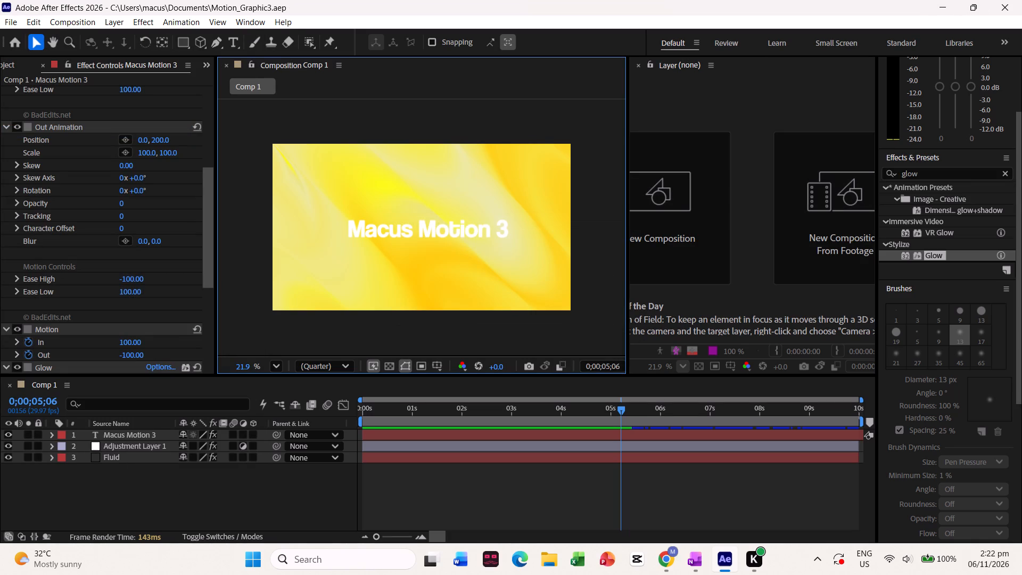
Export Comp 1 to the Adobe Media Encoder queue.
{"action": "left_click", "coordinate": [8, 26]}
{"action": "left_click", "coordinate": [66, 220]}
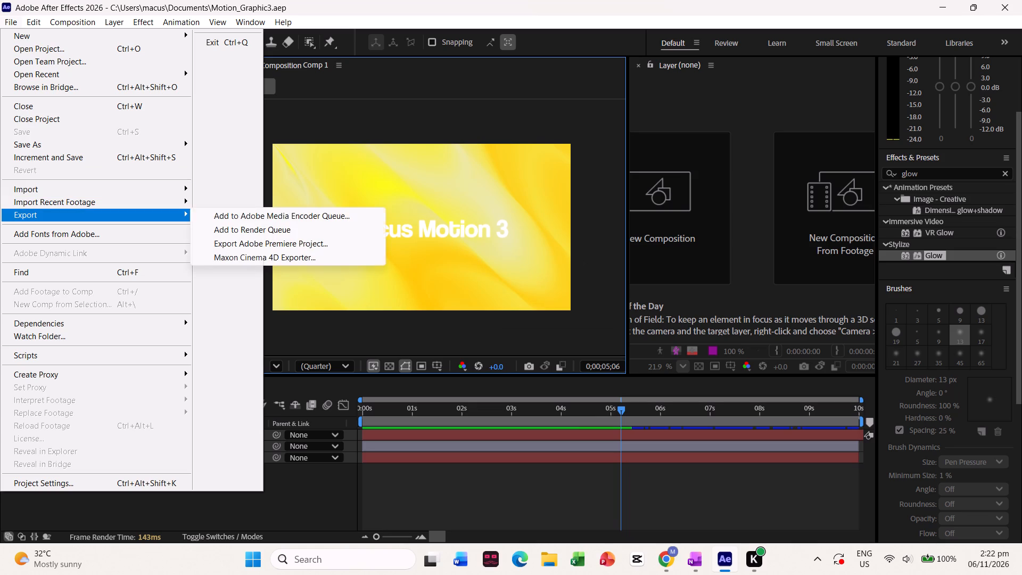
{"action": "left_click", "coordinate": [302, 212]}
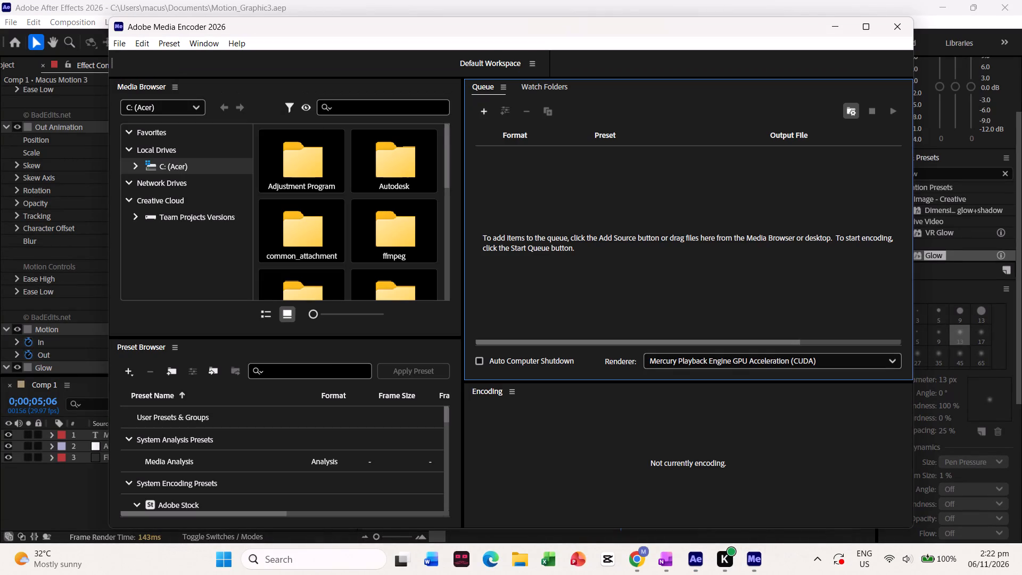
Switch to Chrome and read the recent group chat messages and the chat list on Facebook.
{"action": "left_click", "coordinate": [640, 564]}
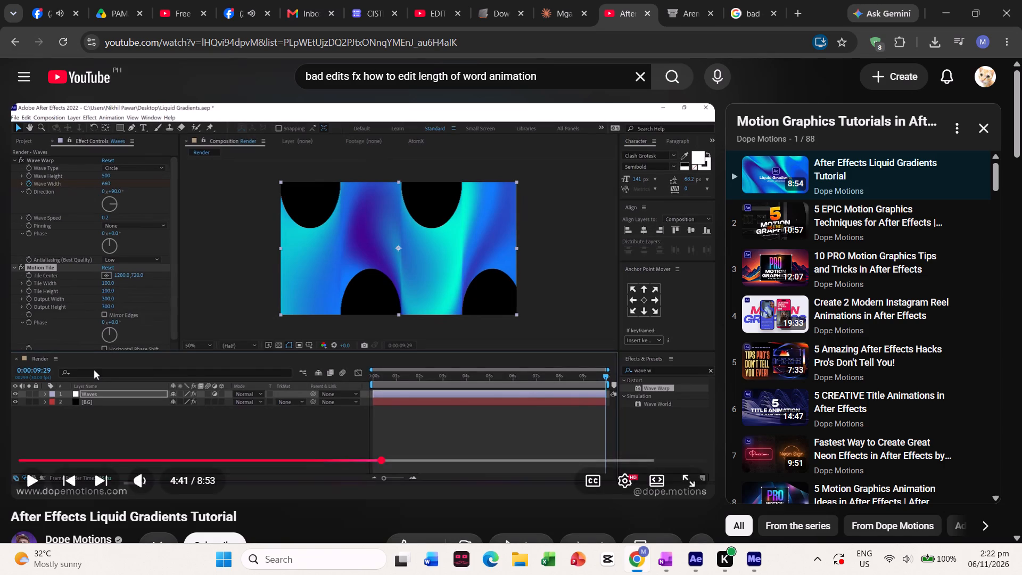
{"action": "left_click", "coordinate": [257, 3]}
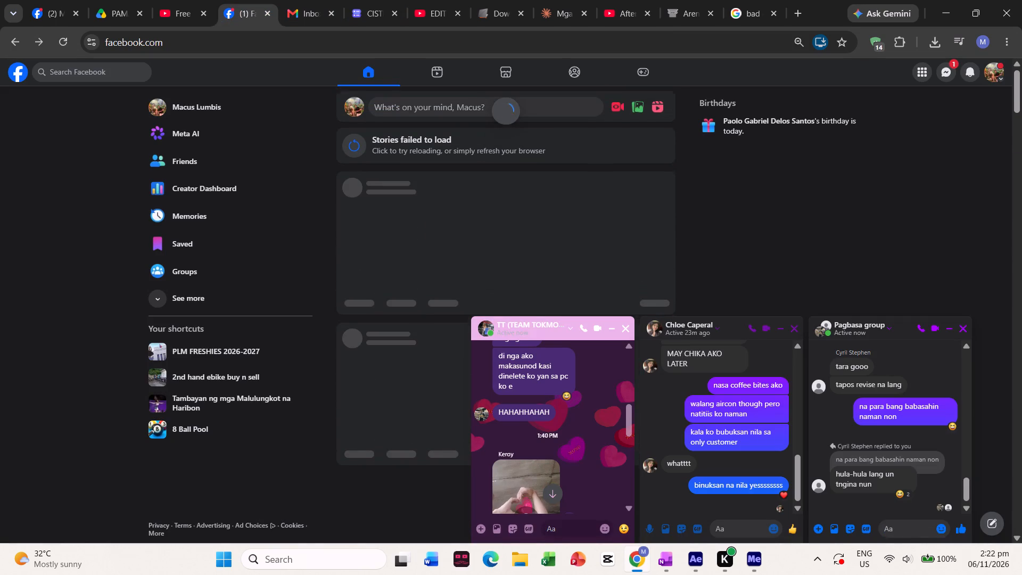
{"action": "scroll", "coordinate": [564, 422], "scroll_direction": "down", "scroll_amount": 1}
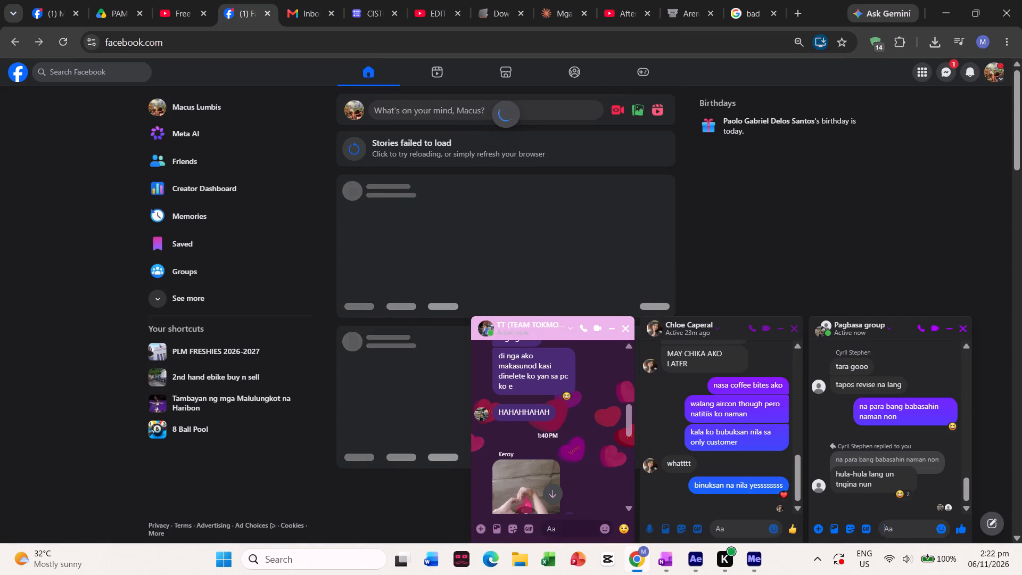
{"action": "scroll", "coordinate": [564, 422], "scroll_direction": "down", "scroll_amount": 3}
{"action": "scroll", "coordinate": [564, 422], "scroll_direction": "up", "scroll_amount": 1}
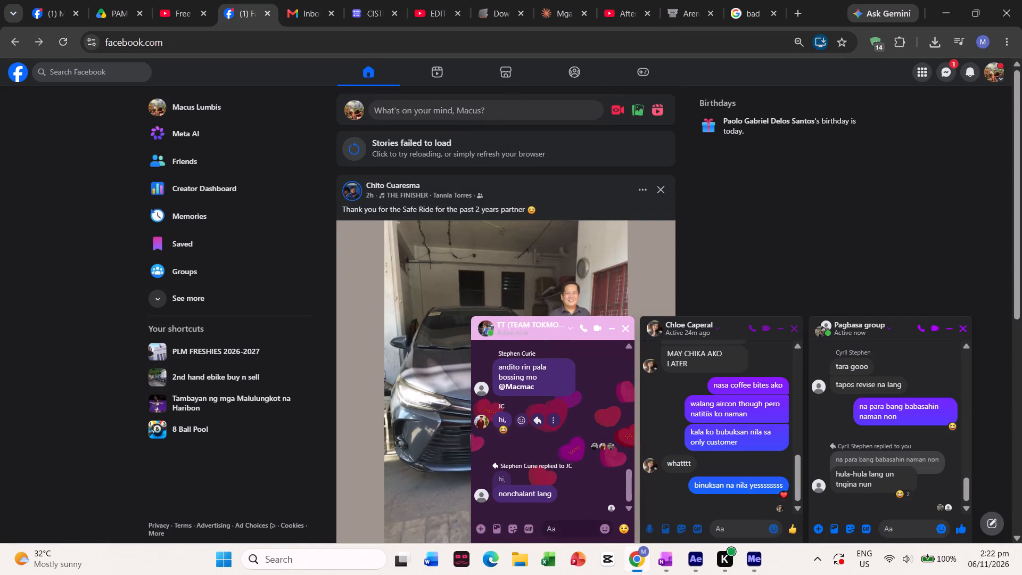
{"action": "scroll", "coordinate": [564, 422], "scroll_direction": "up", "scroll_amount": 2}
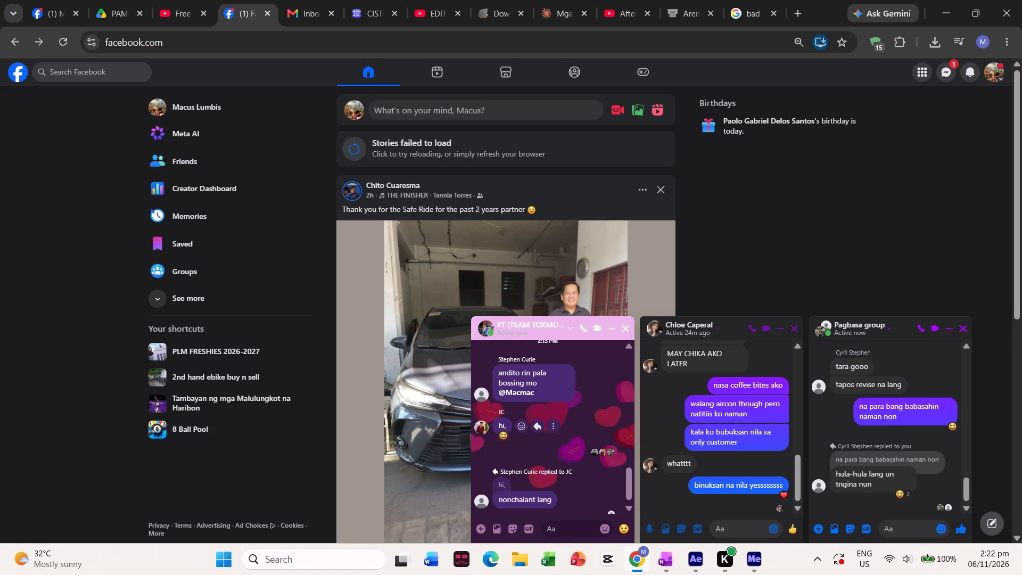
{"action": "scroll", "coordinate": [564, 422], "scroll_direction": "up", "scroll_amount": 2}
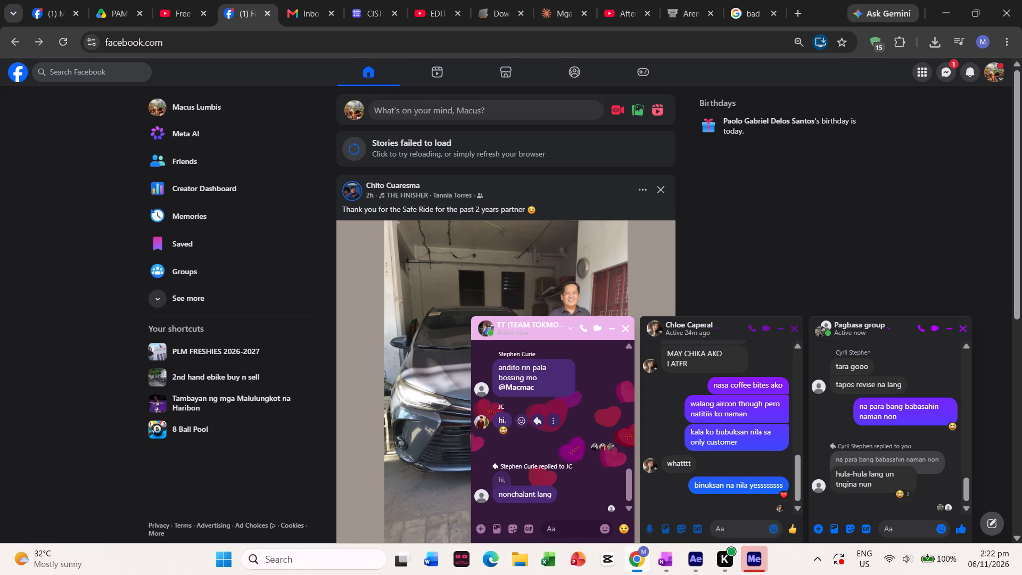
{"action": "scroll", "coordinate": [564, 422], "scroll_direction": "up", "scroll_amount": 1}
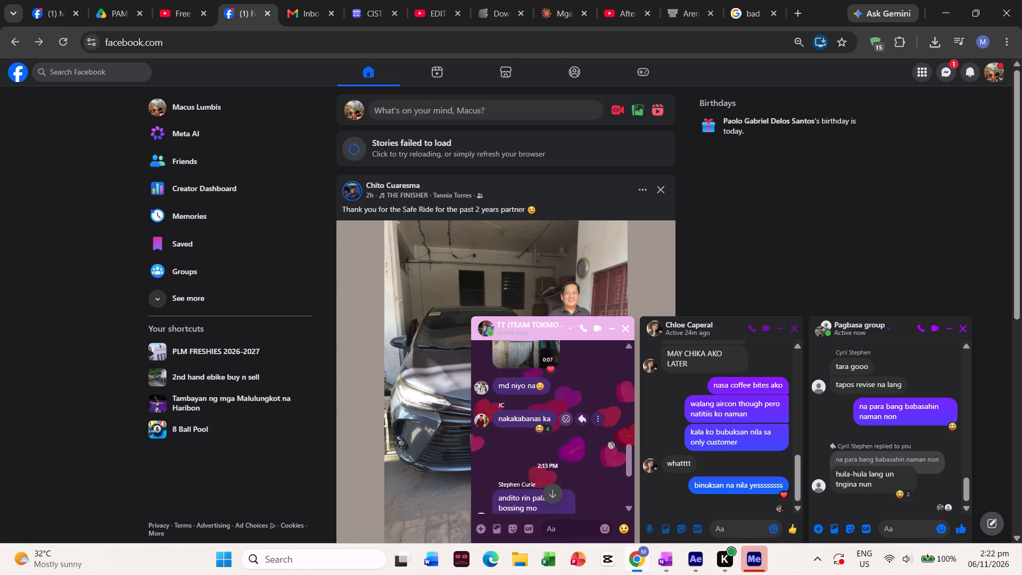
{"action": "scroll", "coordinate": [564, 422], "scroll_direction": "right", "scroll_amount": 2}
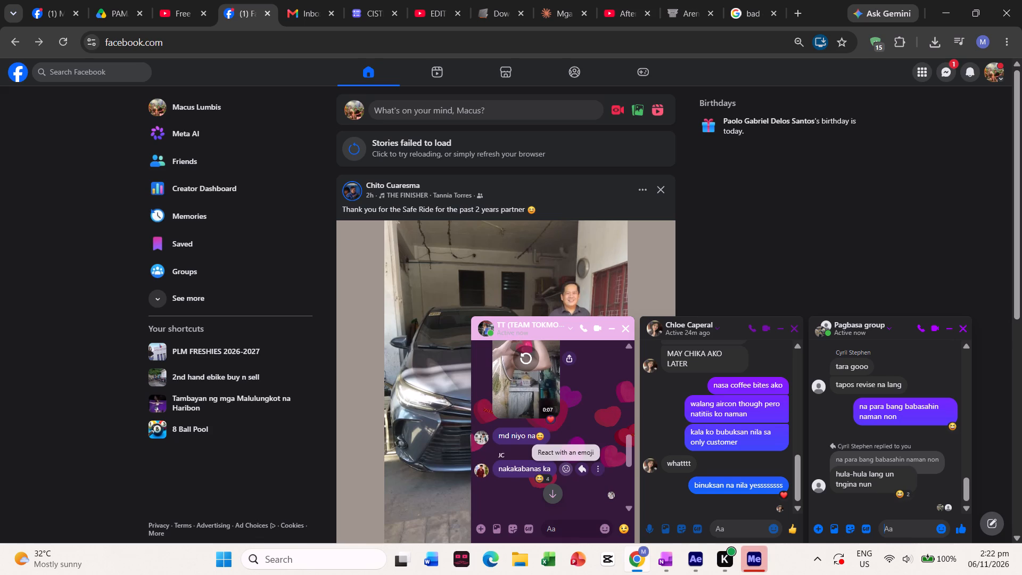
{"action": "scroll", "coordinate": [564, 422], "scroll_direction": "right", "scroll_amount": 1}
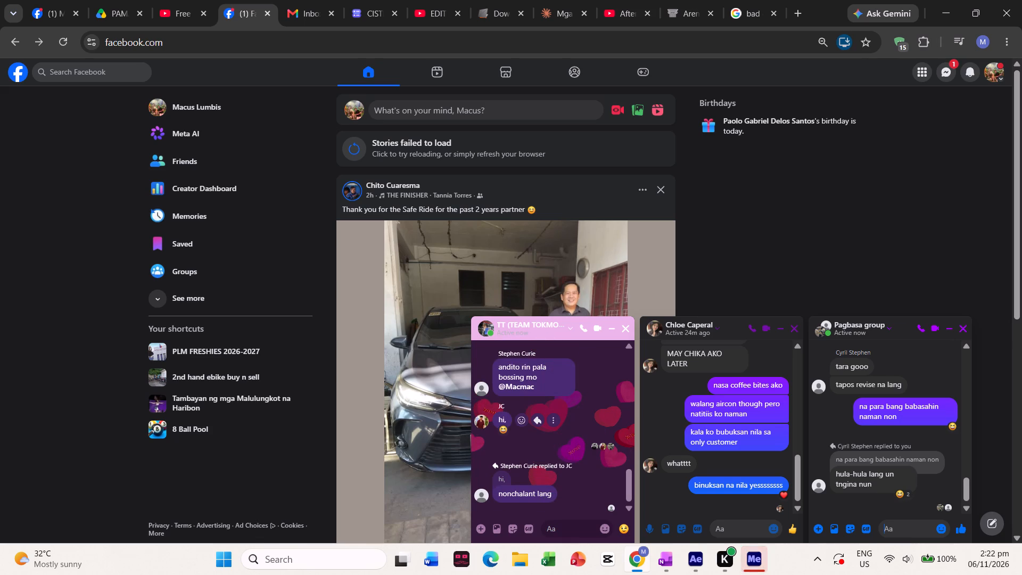
{"action": "left_click", "coordinate": [944, 80]}
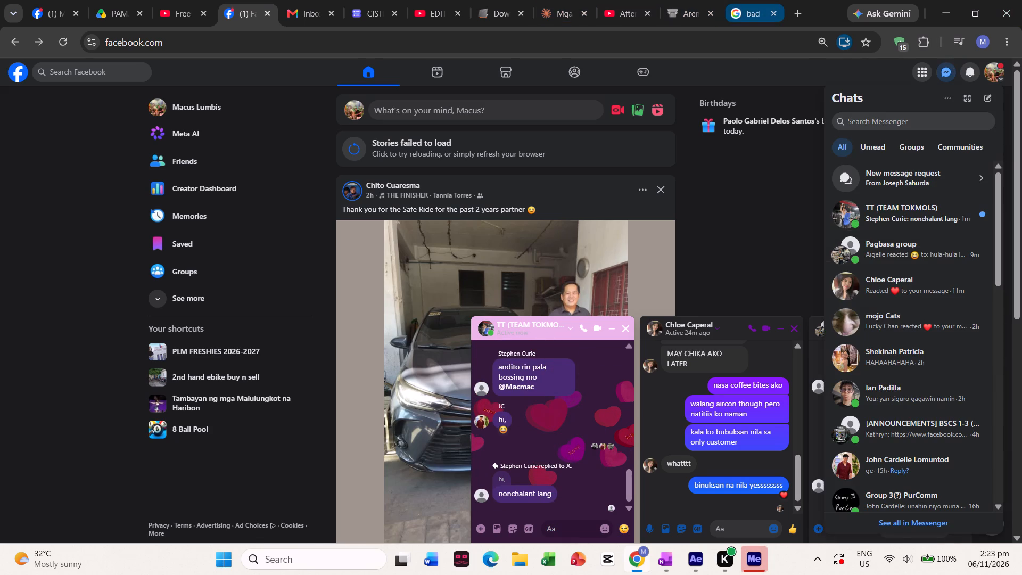
Close the browser tab with the "bad" Google search.
{"action": "left_click", "coordinate": [772, 15]}
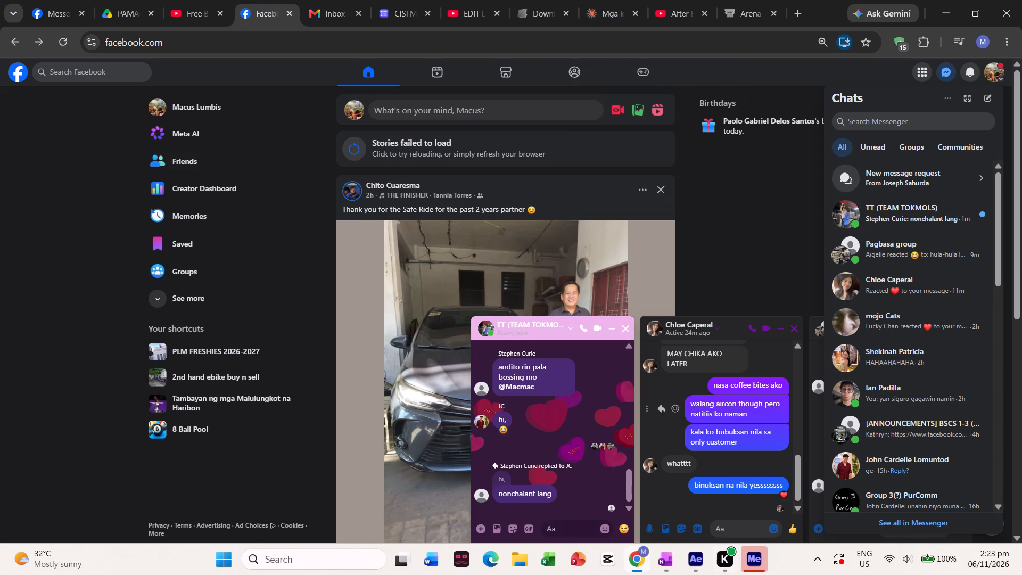
Switch to Adobe Media Encoder and start encoding the queued Comp 1.
{"action": "left_click", "coordinate": [758, 553]}
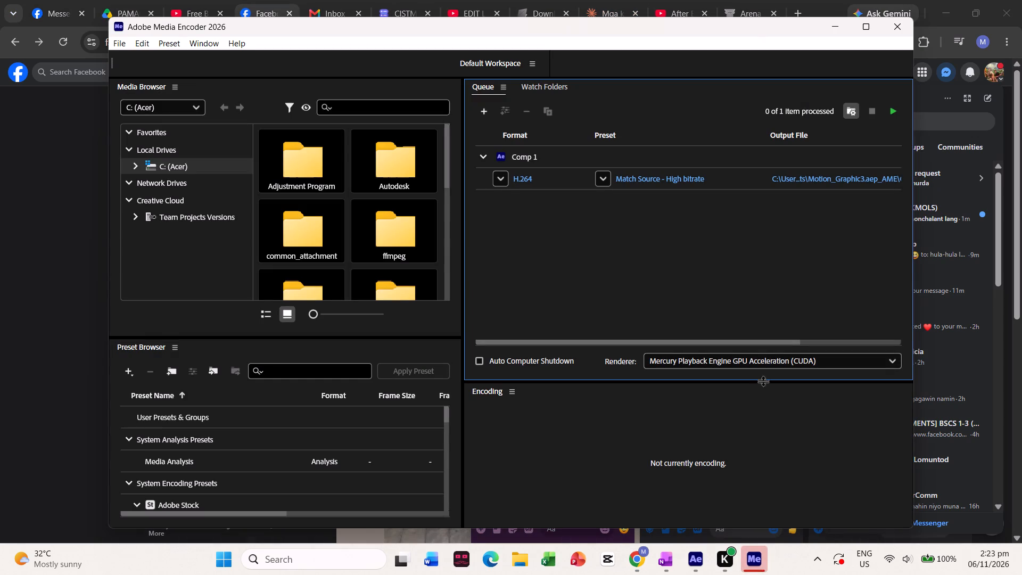
{"action": "left_click", "coordinate": [899, 116]}
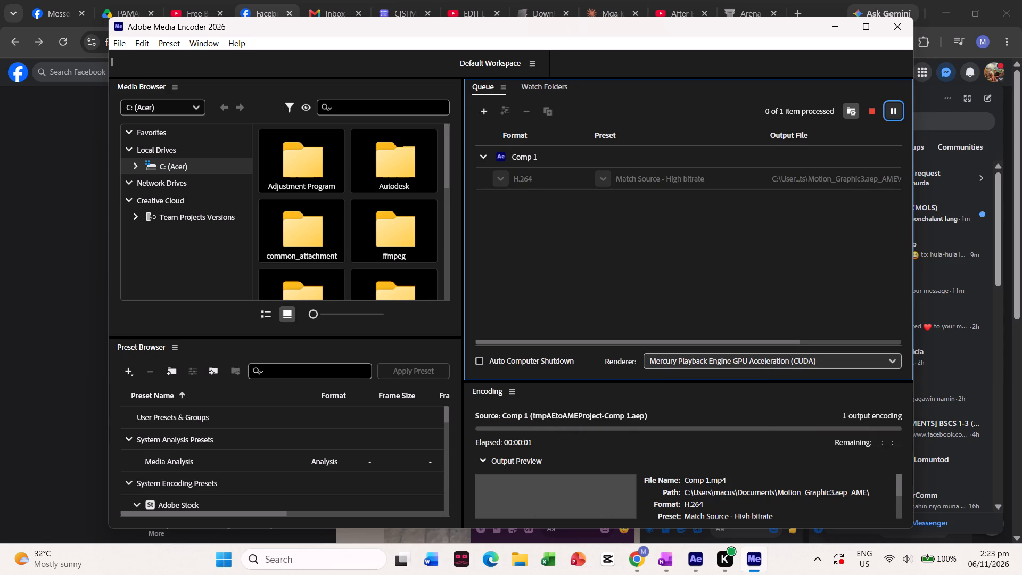
{"action": "scroll", "coordinate": [665, 431], "scroll_direction": "down", "scroll_amount": 2}
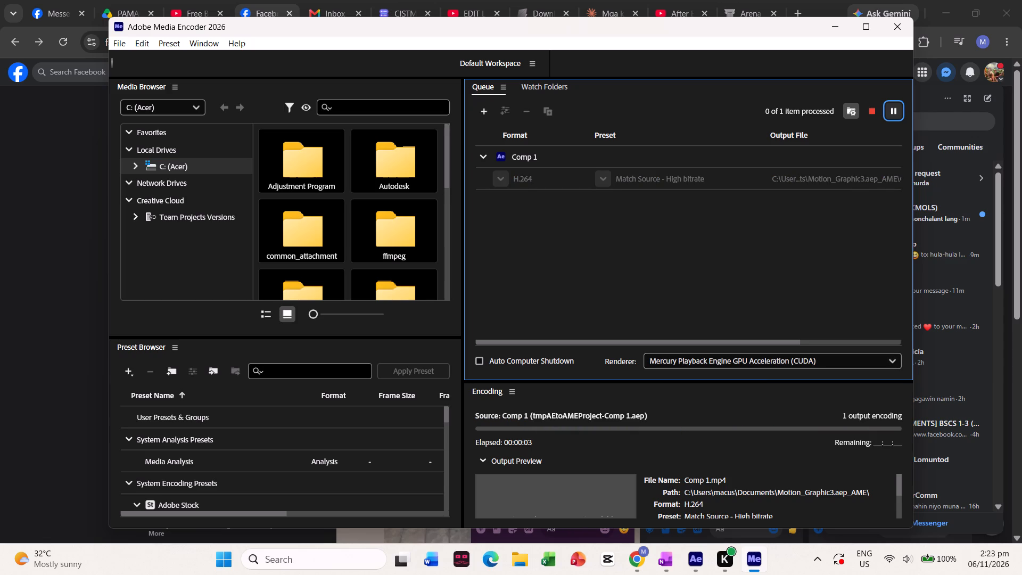
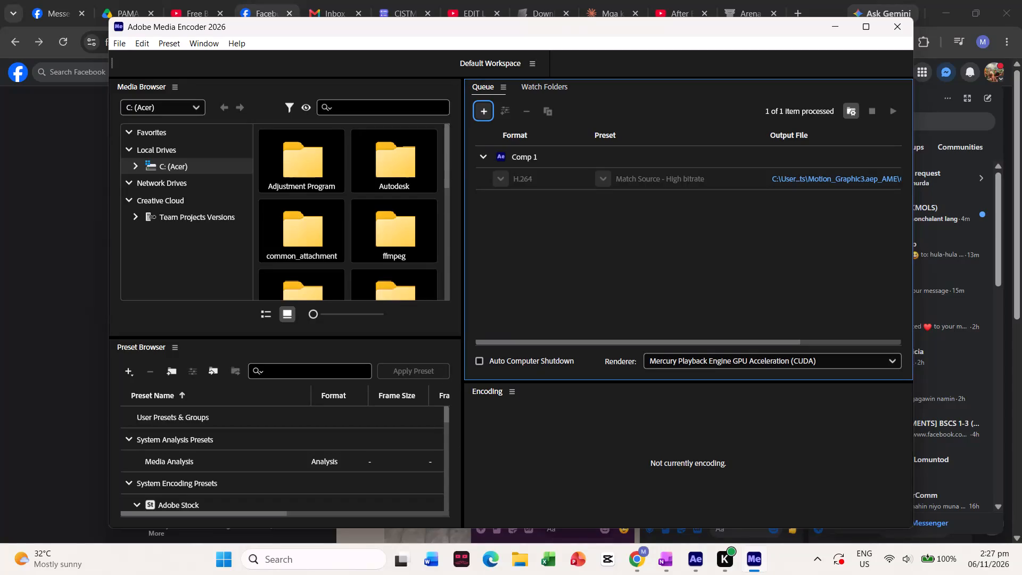
In File Explorer, open the Motion_Graphic3.aep_AME folder in Documents and open the exported Comp 1 video to review it.
{"action": "left_click", "coordinate": [521, 571]}
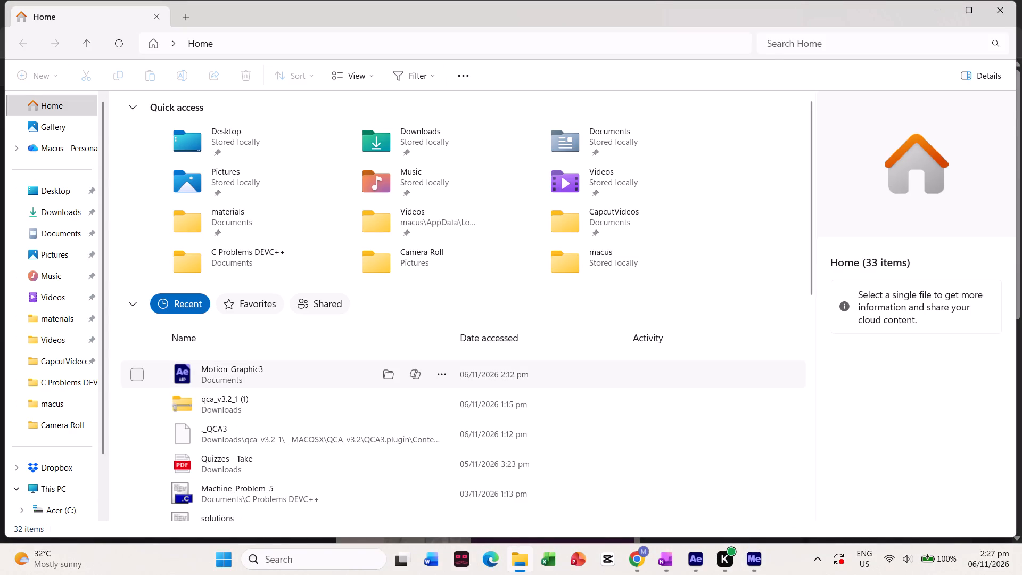
{"action": "left_click", "coordinate": [54, 230]}
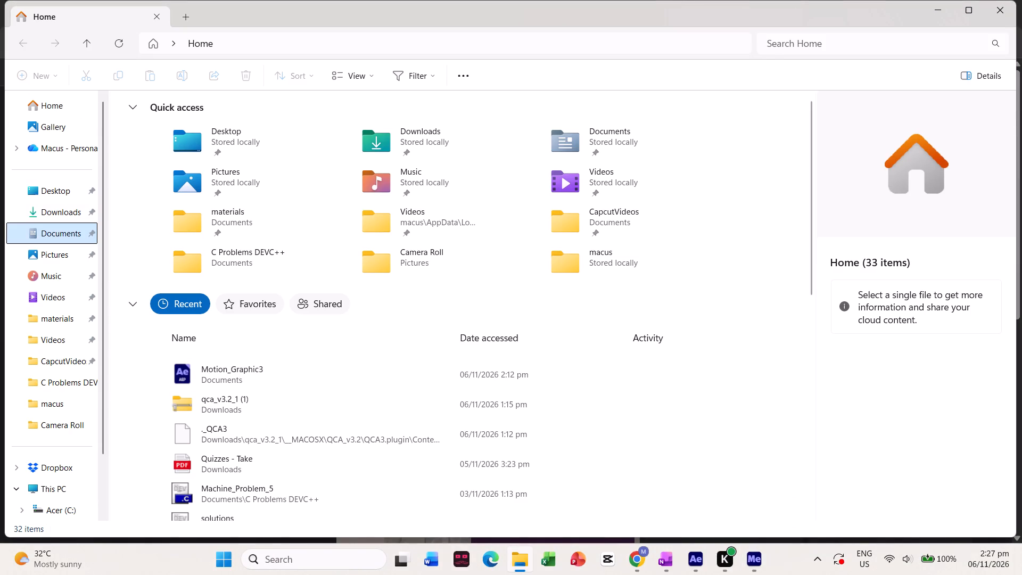
{"action": "left_click", "coordinate": [64, 236]}
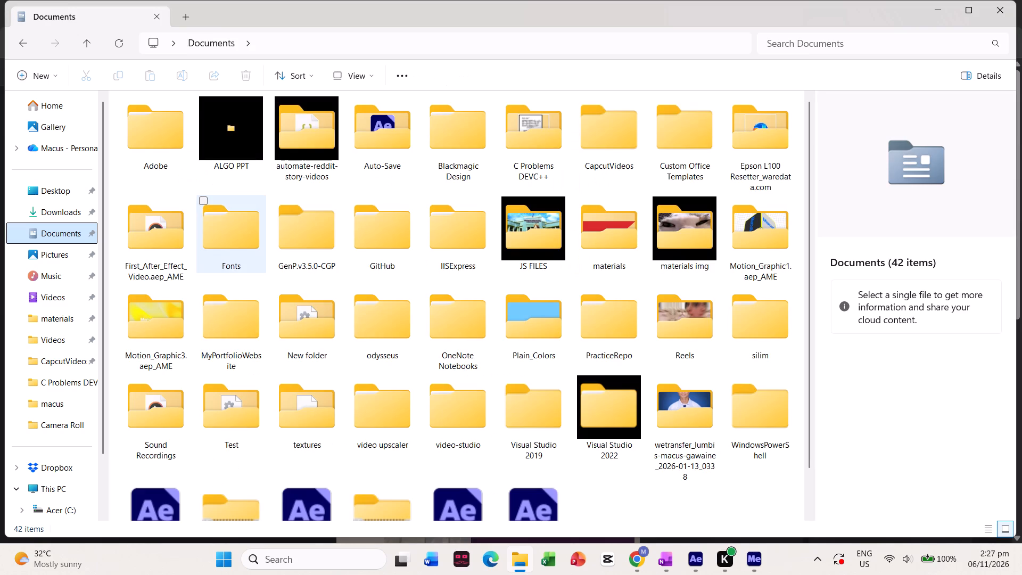
{"action": "scroll", "coordinate": [377, 267], "scroll_direction": "down", "scroll_amount": 1}
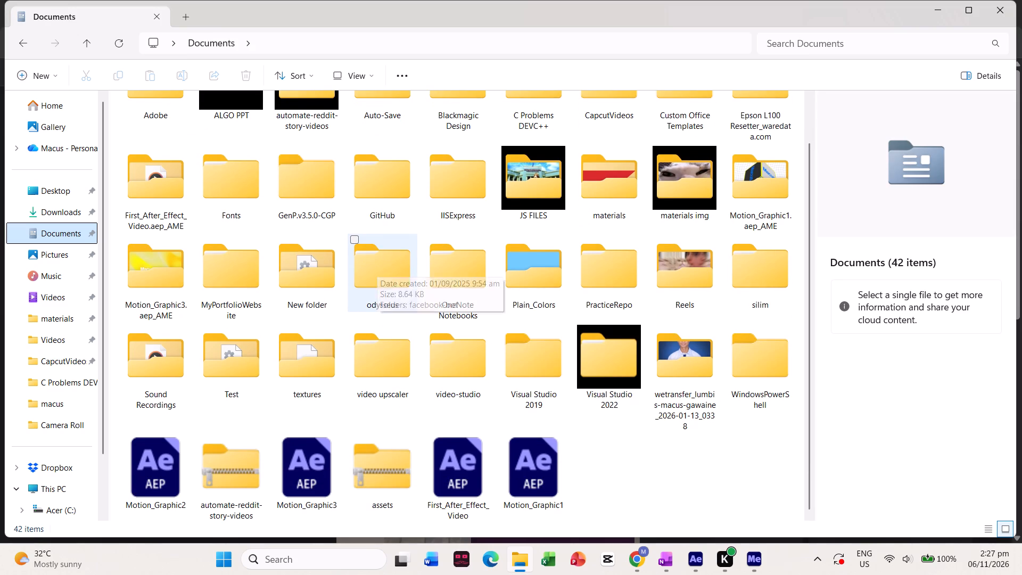
{"action": "scroll", "coordinate": [377, 267], "scroll_direction": "down", "scroll_amount": 1}
{"action": "scroll", "coordinate": [377, 267], "scroll_direction": "up", "scroll_amount": 1}
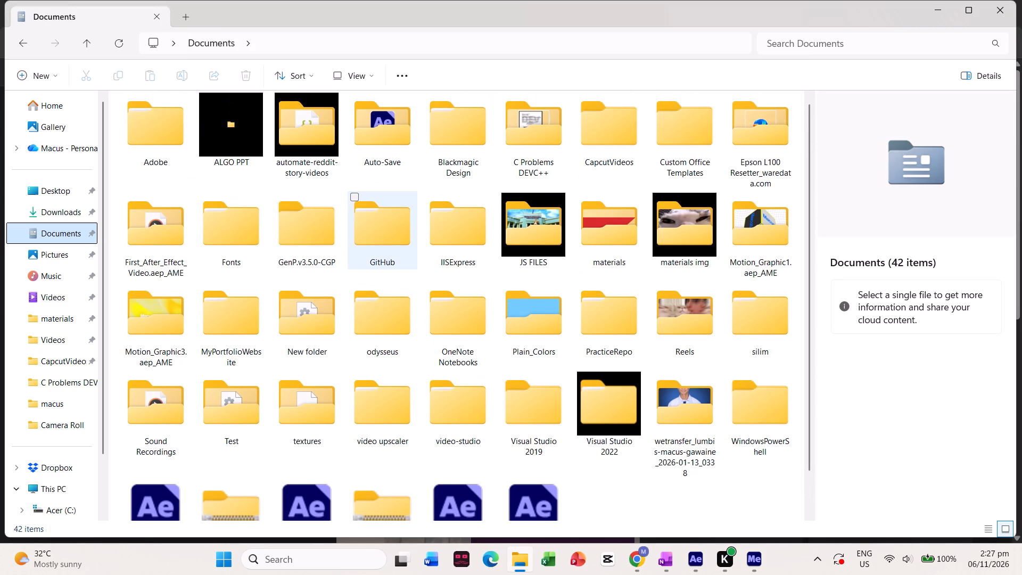
{"action": "double_click", "coordinate": [172, 320]}
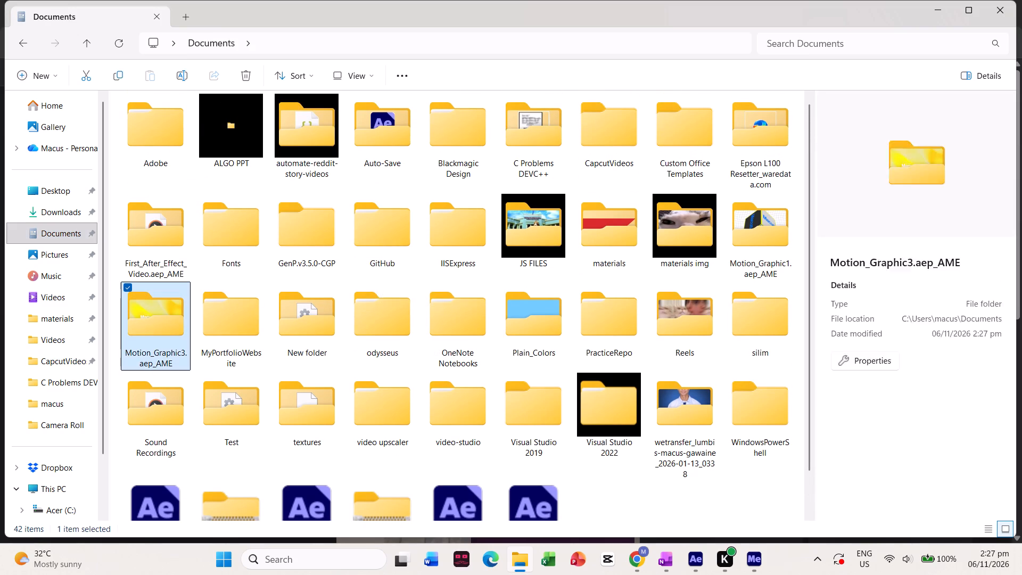
{"action": "double_click", "coordinate": [166, 155]}
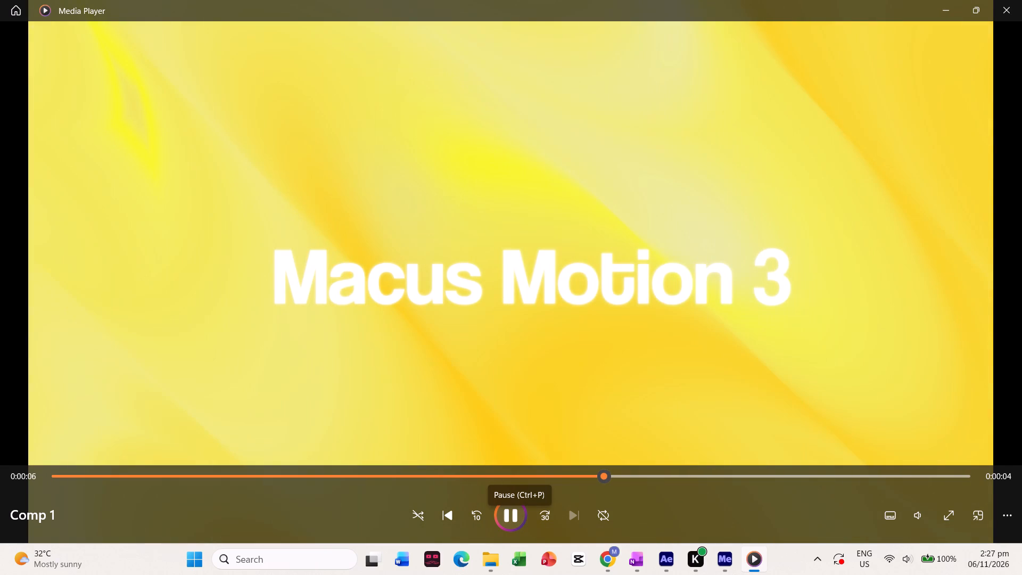
Close the Comp 1 video after reviewing it.
{"action": "left_click", "coordinate": [1015, 5]}
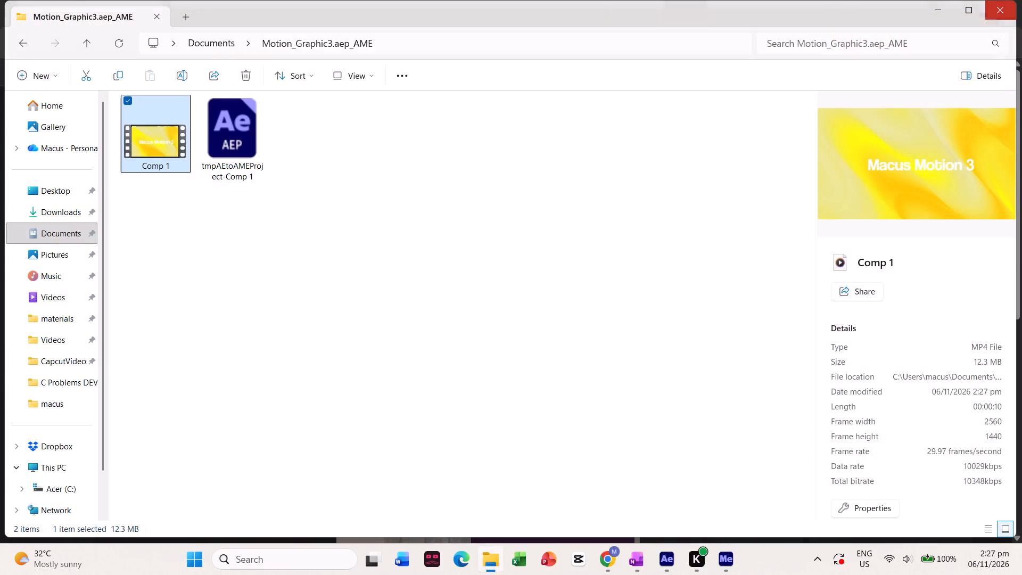
Switch to Chrome and pause the After Effects Liquid Gradients Tutorial on YouTube.
{"action": "left_click", "coordinate": [638, 554]}
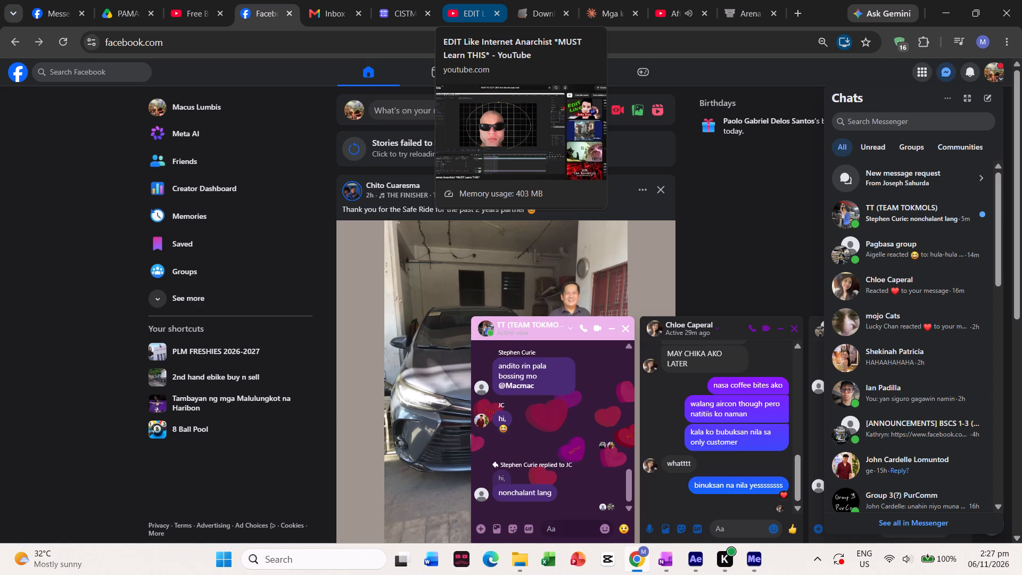
{"action": "left_click", "coordinate": [686, 0]}
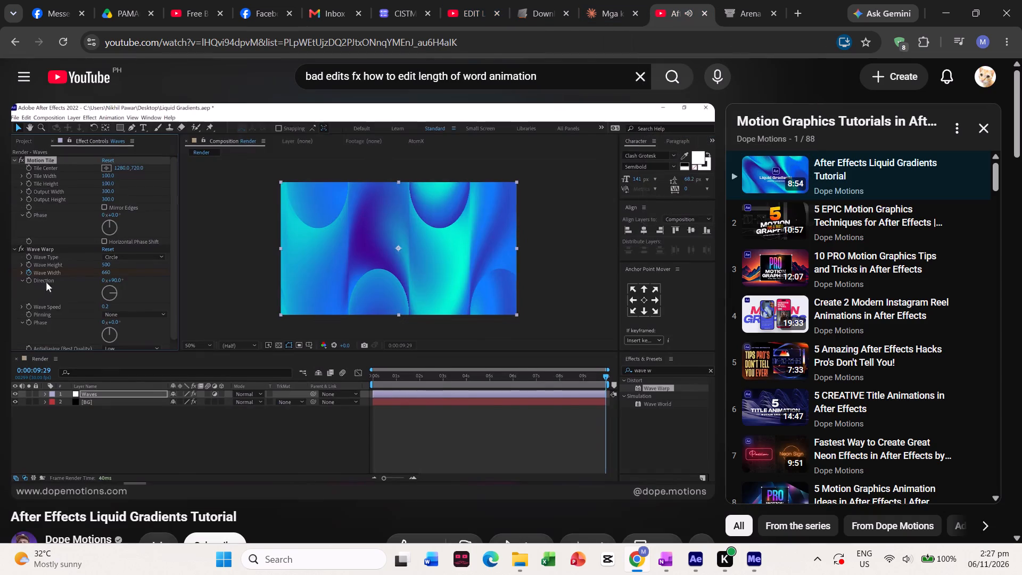
{"action": "left_click", "coordinate": [525, 282]}
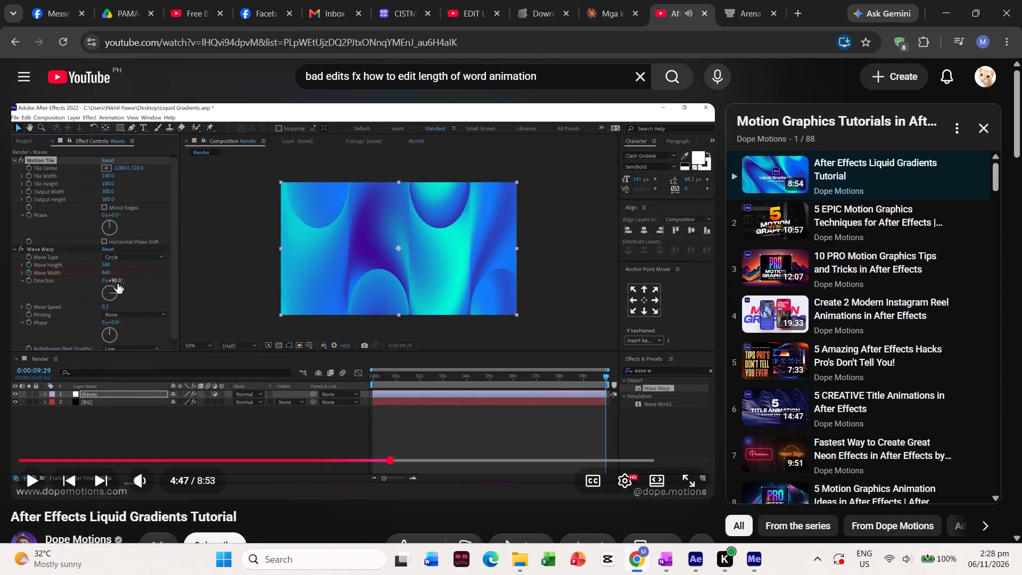
Look up "drive" in a new browser tab to reach Google Drive.
{"action": "left_click", "coordinate": [802, 15]}
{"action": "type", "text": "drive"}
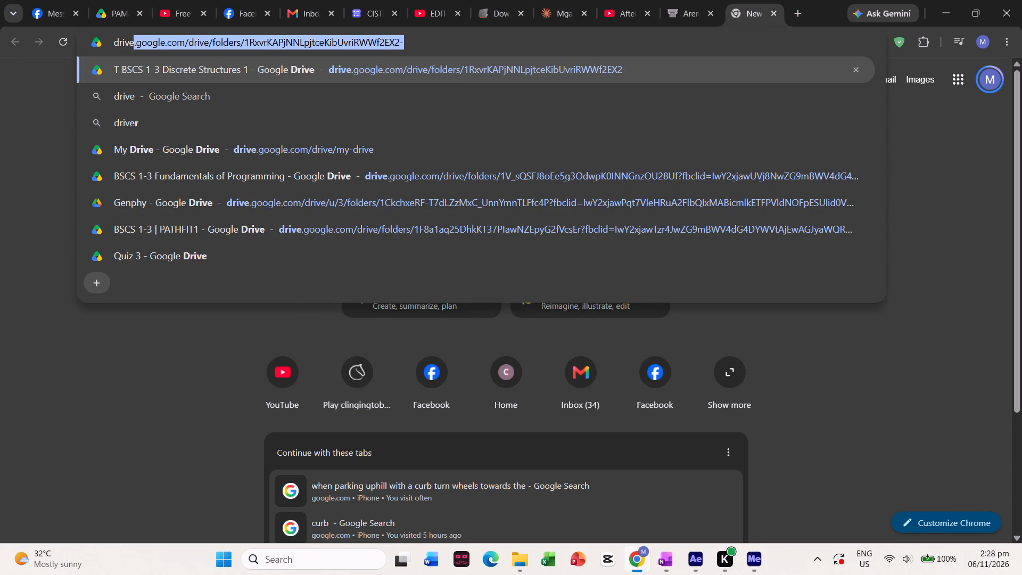
Switch to Chrome, load Google Drive and go to My Drive.
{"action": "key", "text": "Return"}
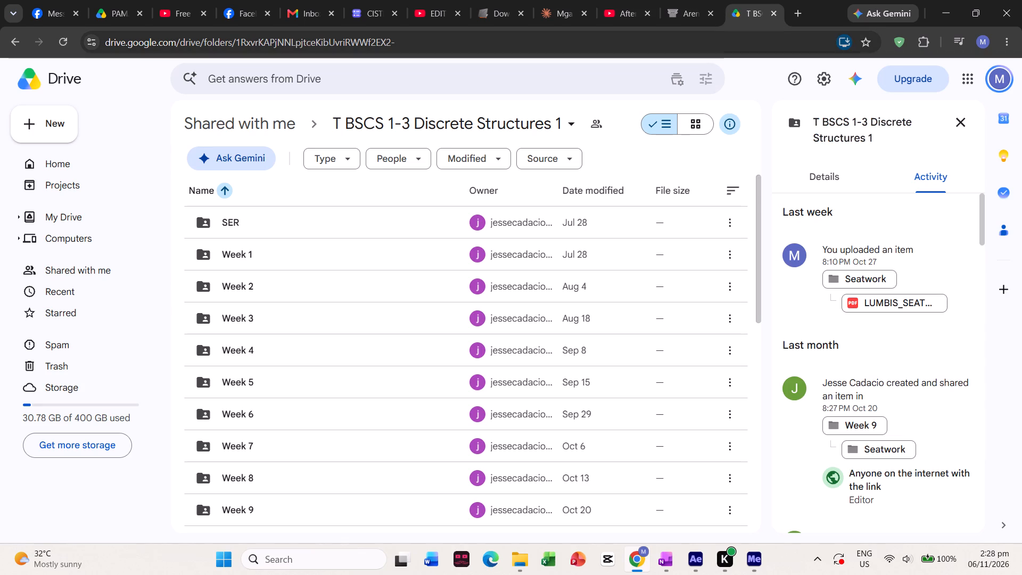
{"action": "left_click", "coordinate": [64, 165]}
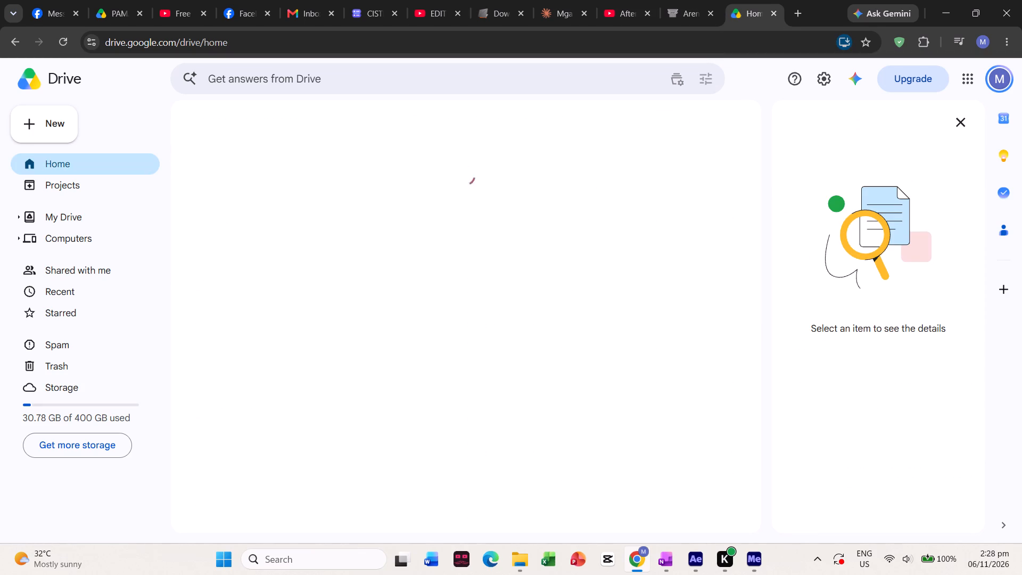
{"action": "left_click", "coordinate": [65, 220]}
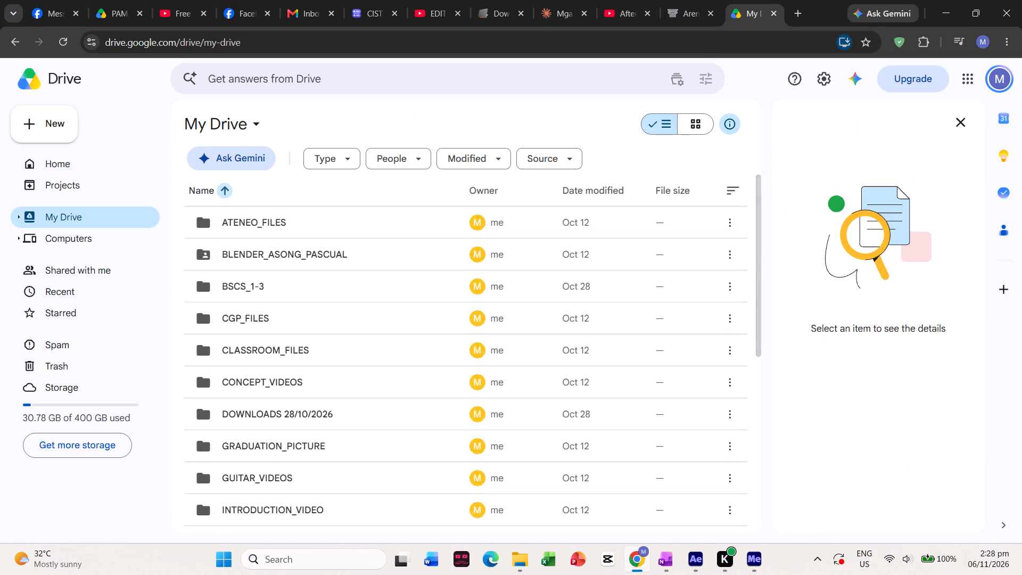
Check the contents of the Lumbis folder and return to My Drive.
{"action": "scroll", "coordinate": [337, 258], "scroll_direction": "down", "scroll_amount": 4}
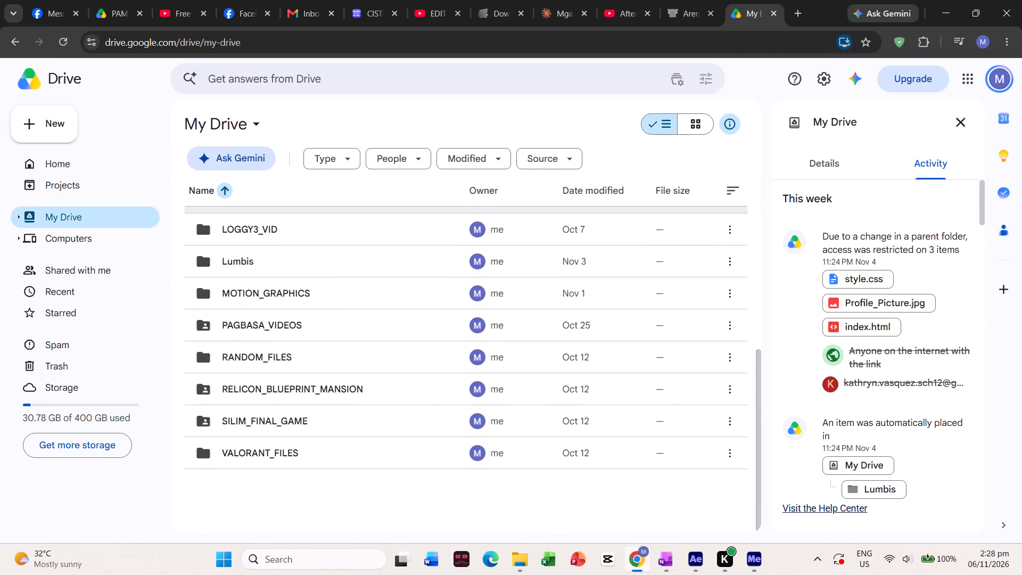
{"action": "scroll", "coordinate": [337, 258], "scroll_direction": "down", "scroll_amount": 4}
{"action": "double_click", "coordinate": [337, 258]}
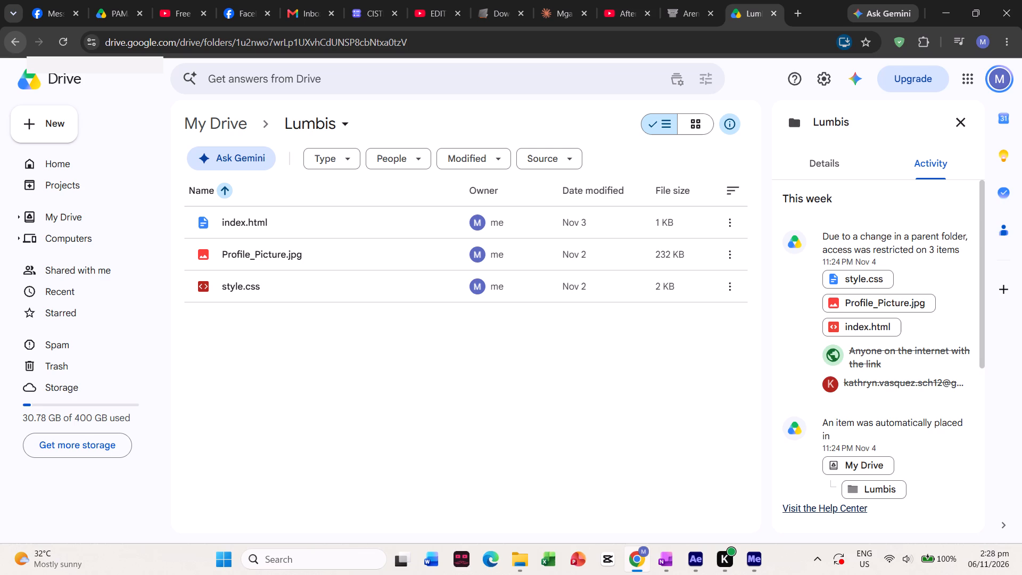
{"action": "left_click", "coordinate": [20, 47]}
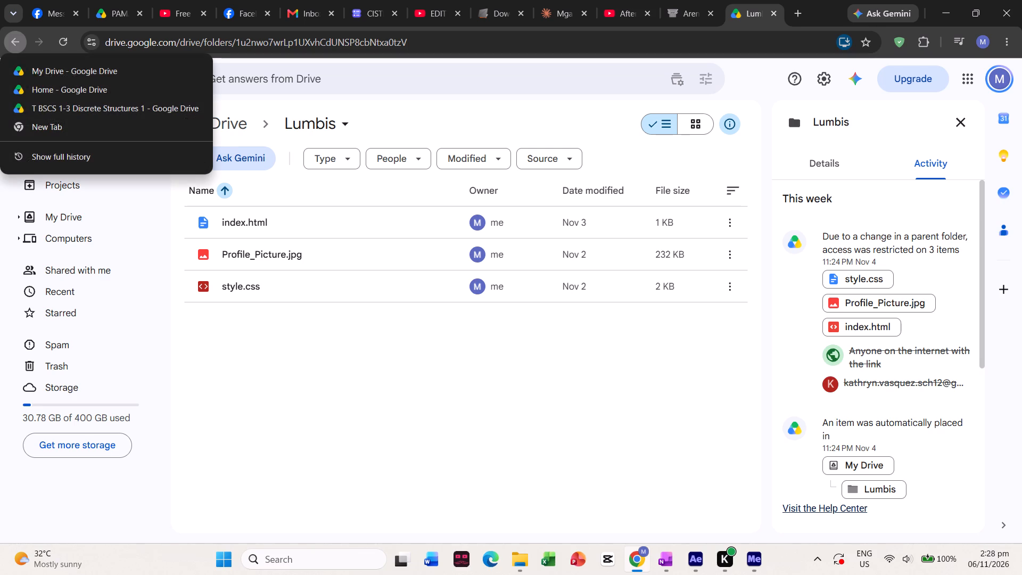
{"action": "left_click", "coordinate": [20, 38]}
Rename the Lumbis folder in My Drive as LUMBIS.
{"action": "scroll", "coordinate": [406, 388], "scroll_direction": "down", "scroll_amount": 8}
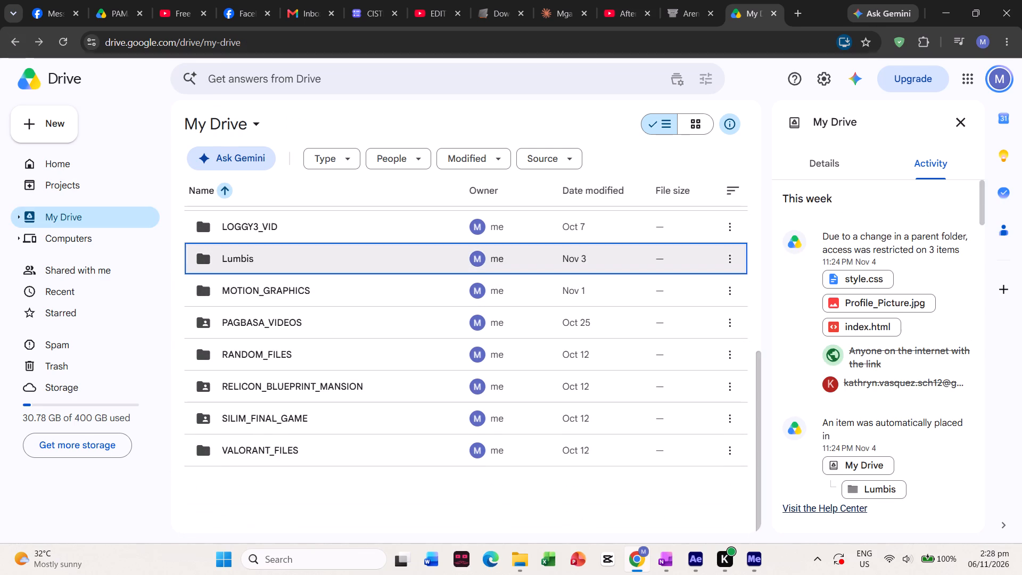
{"action": "right_click", "coordinate": [270, 254]}
{"action": "left_click", "coordinate": [369, 297]}
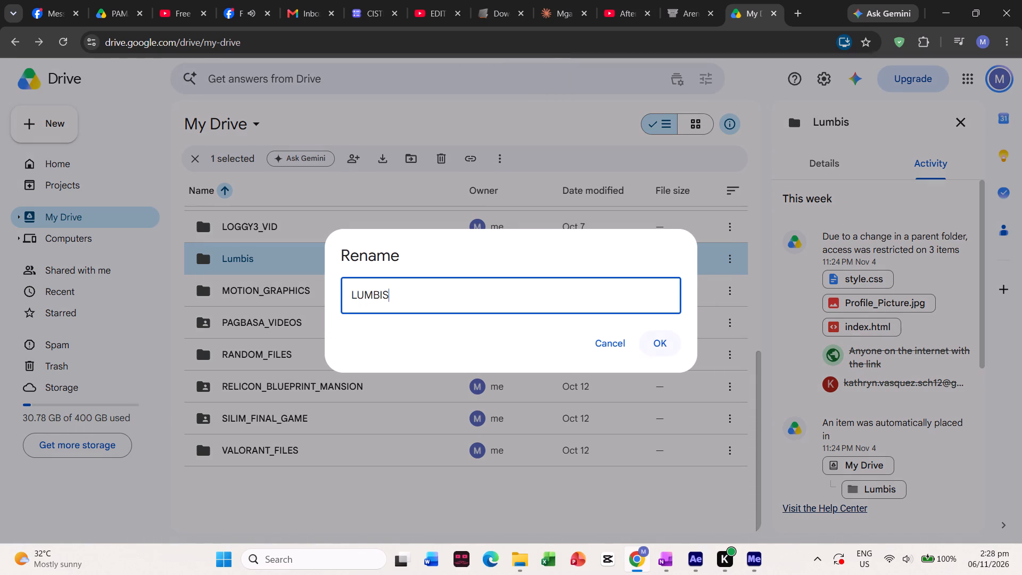
{"action": "left_click", "coordinate": [667, 350]}
Open the MOTION_GRAPHICS folder in My Drive.
{"action": "scroll", "coordinate": [667, 350], "scroll_direction": "up", "scroll_amount": 7}
{"action": "scroll", "coordinate": [667, 350], "scroll_direction": "down", "scroll_amount": 1}
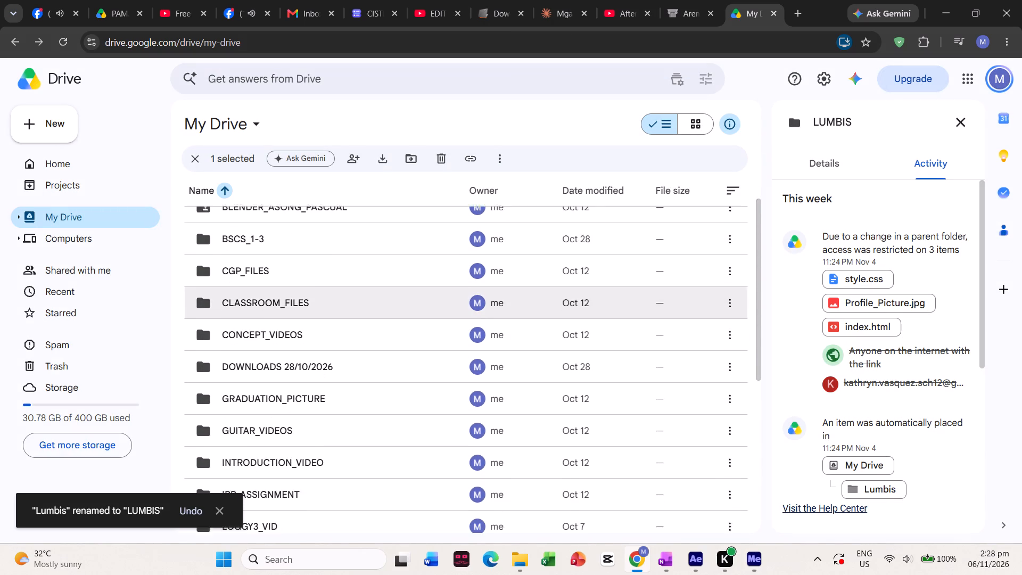
{"action": "scroll", "coordinate": [667, 350], "scroll_direction": "down", "scroll_amount": 1}
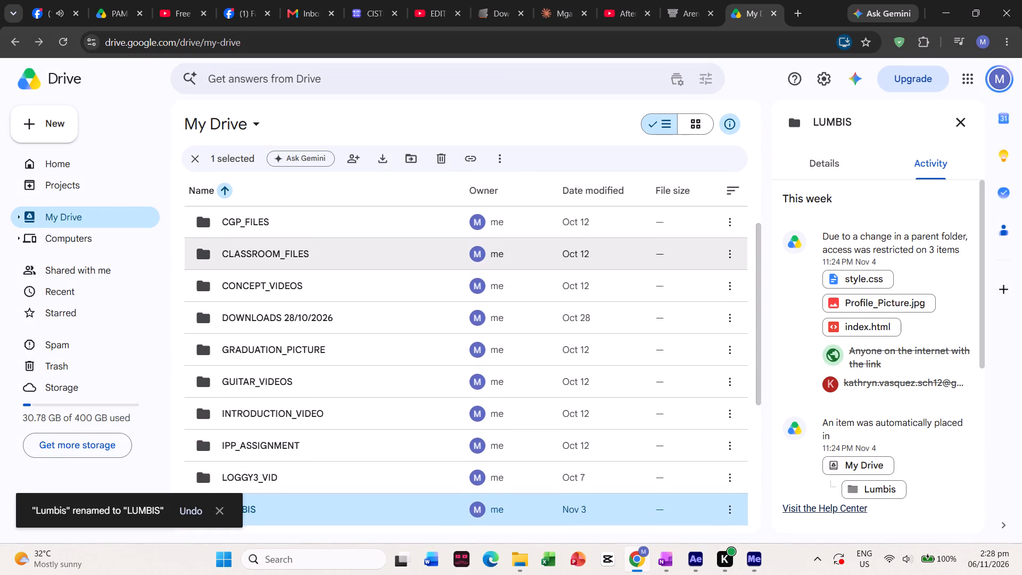
{"action": "scroll", "coordinate": [667, 350], "scroll_direction": "down", "scroll_amount": 5}
{"action": "double_click", "coordinate": [499, 292]}
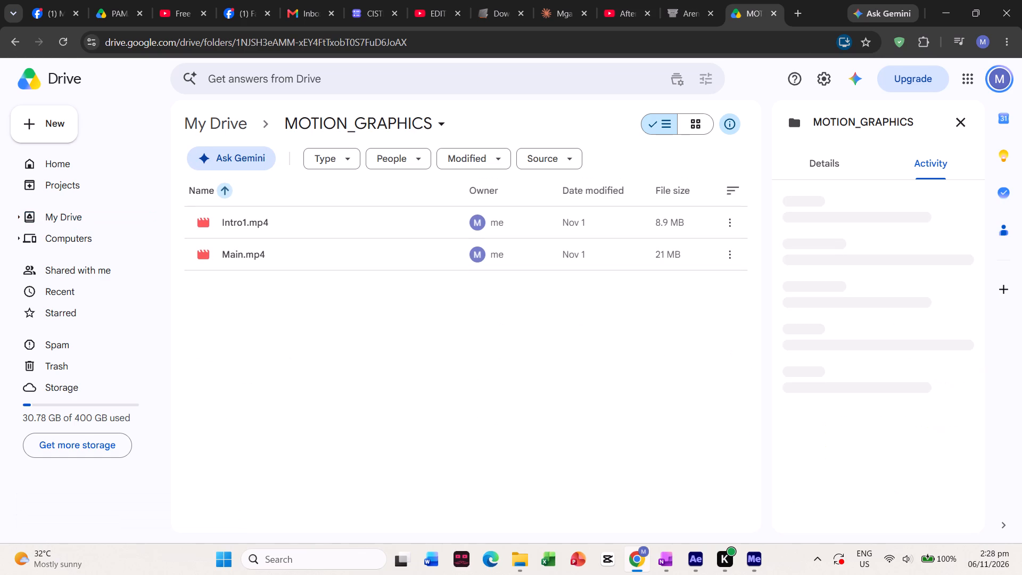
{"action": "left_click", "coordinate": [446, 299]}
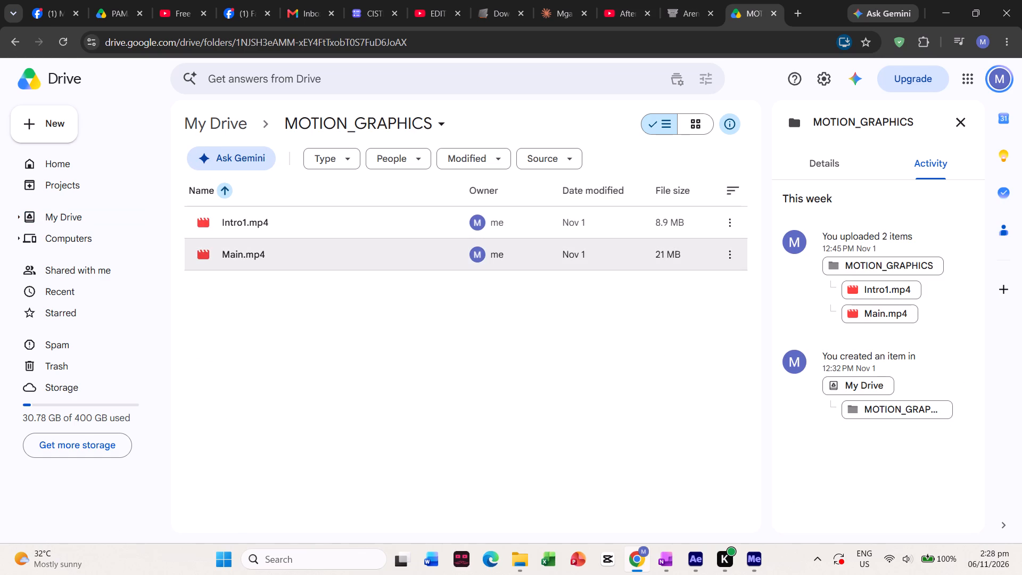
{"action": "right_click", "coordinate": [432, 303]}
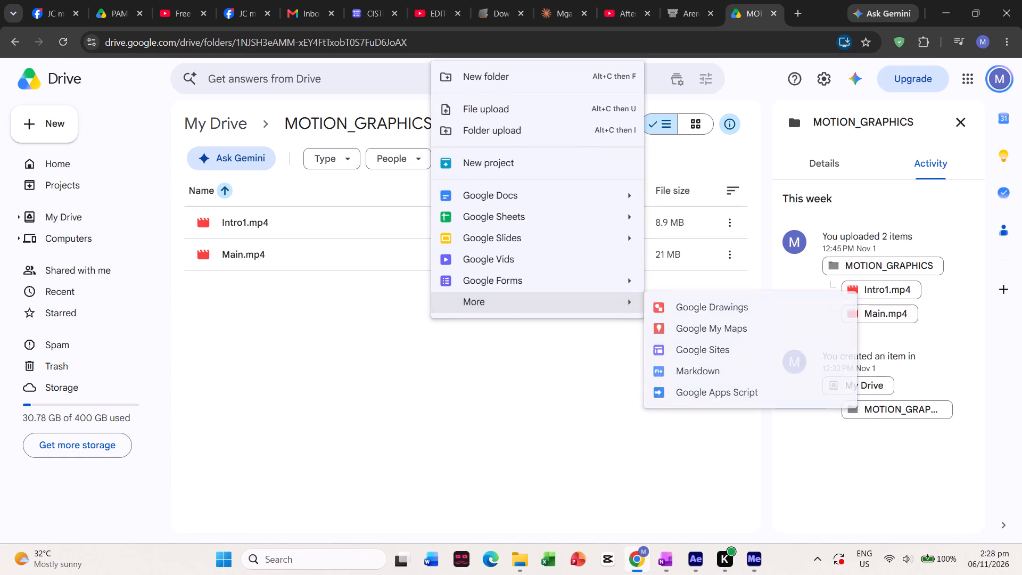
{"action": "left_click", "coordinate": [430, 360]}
Upload the exported Comp 1.mp4 from the File Explorer folder into the MOTION_GRAPHICS folder on Google Drive.
{"action": "left_click", "coordinate": [517, 559]}
{"action": "left_click_drag", "start_coordinate": [161, 156], "coordinate": [303, 346]}
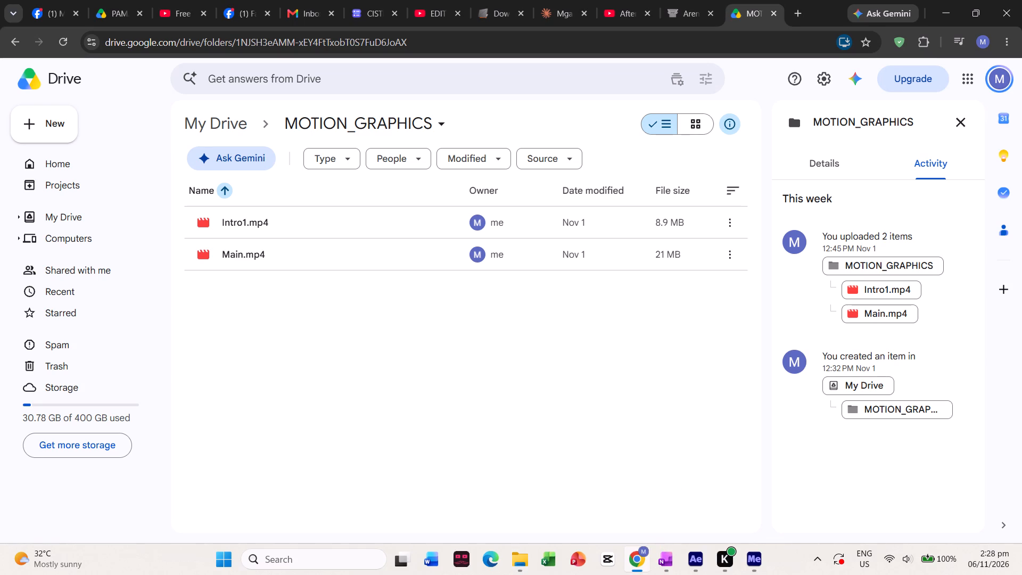
{"action": "left_click_drag", "start_coordinate": [303, 346], "coordinate": [290, 335]}
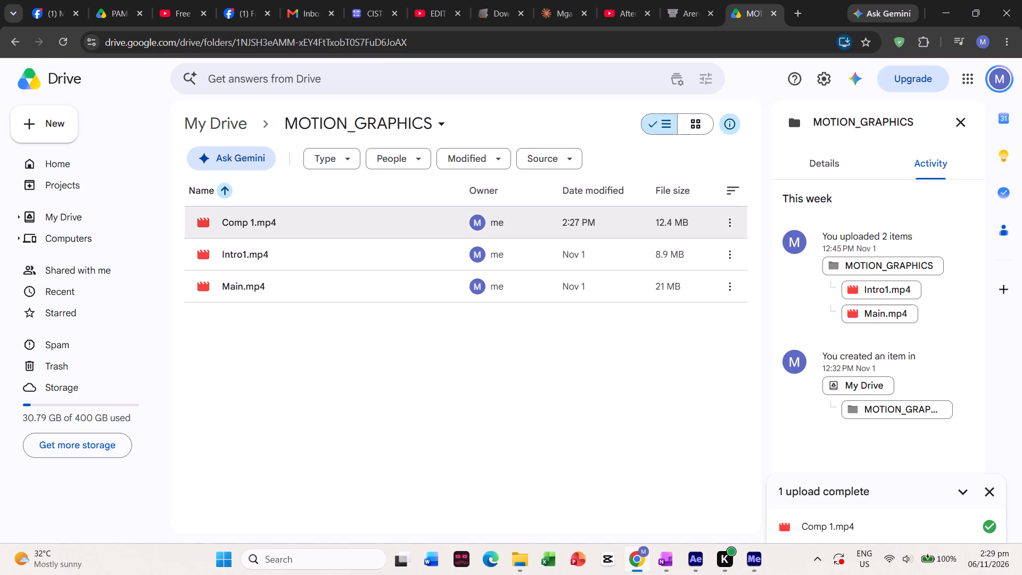
Dismiss the upload notice, preview the uploaded Comp 1.mp4 in the MOTION_GRAPHICS folder and close the preview.
{"action": "left_click", "coordinate": [989, 496]}
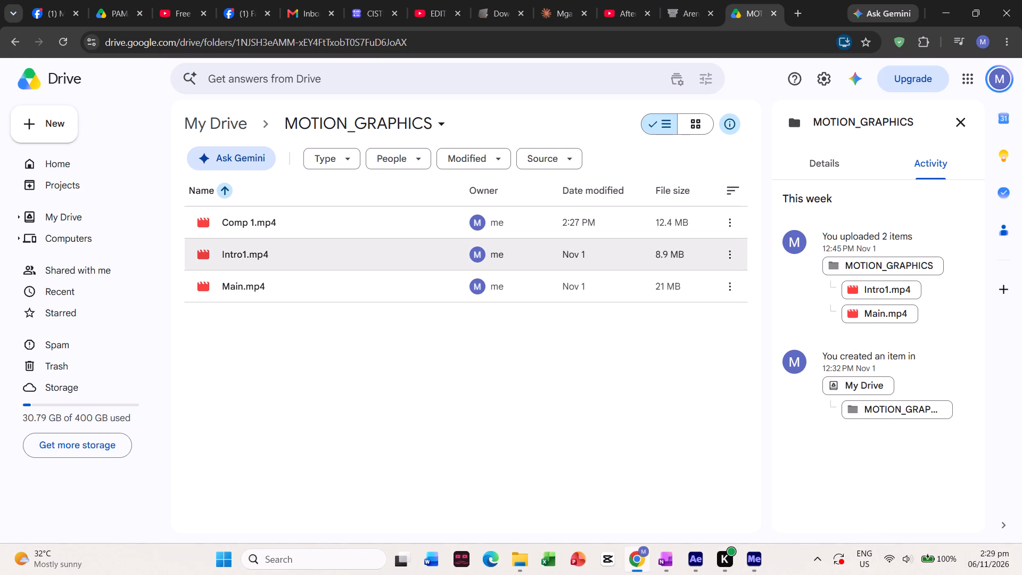
{"action": "double_click", "coordinate": [436, 212]}
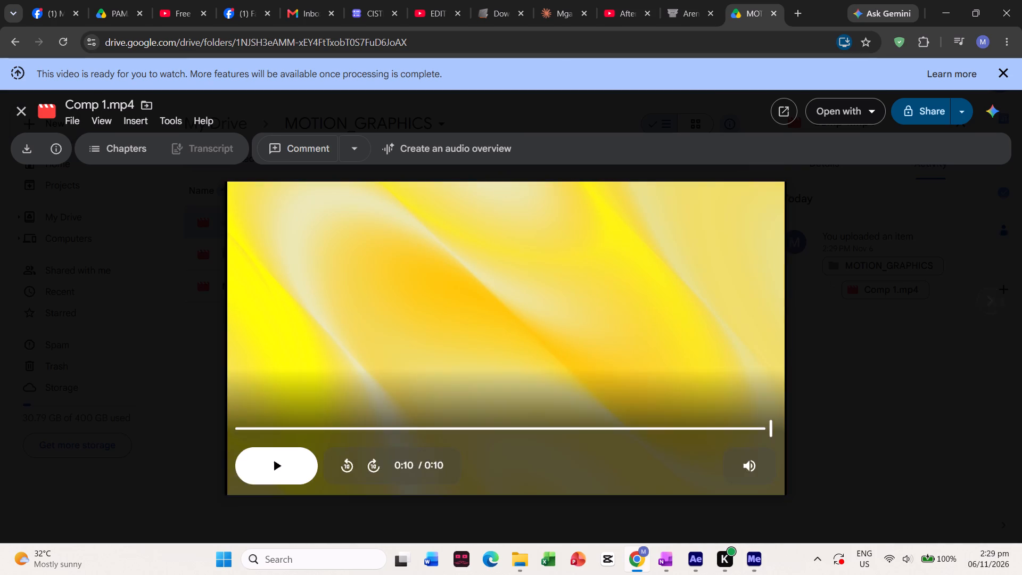
{"action": "left_click", "coordinate": [17, 109]}
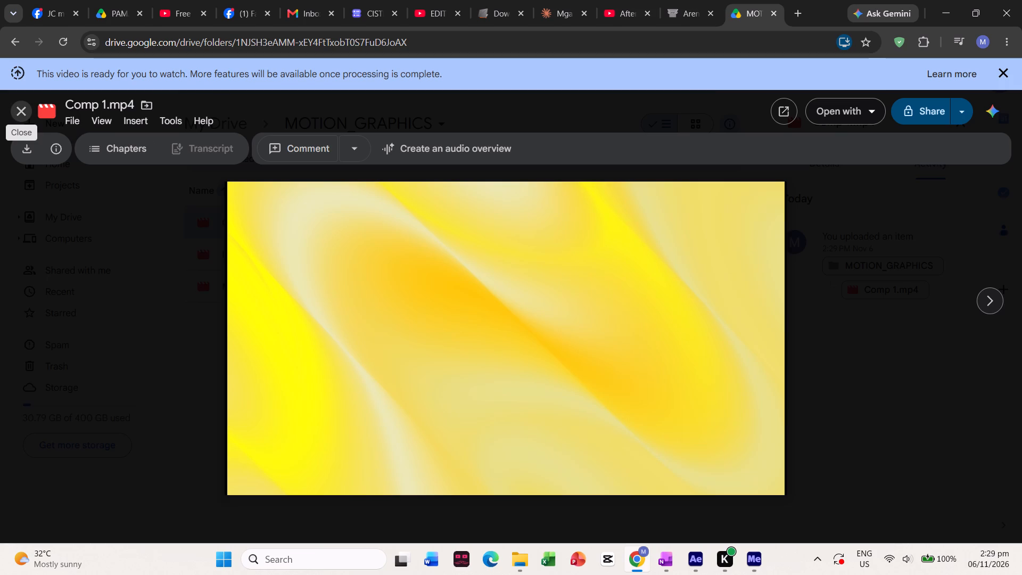
Switch from Google Drive to the Facebook page open beside the Free YouTube page.
{"action": "left_click", "coordinate": [260, 0]}
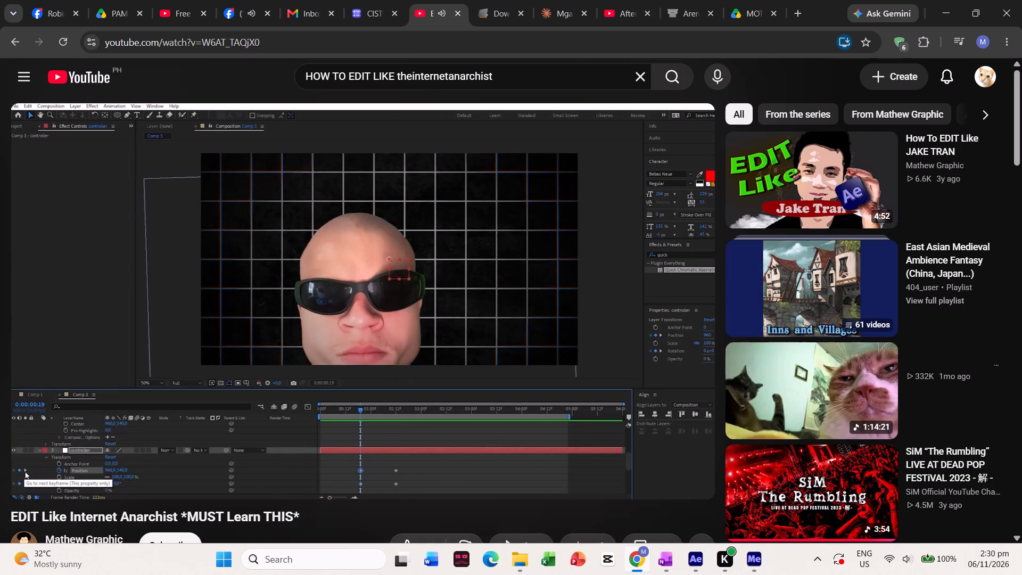
Check the Facebook home page and chats, and return to the Internet Anarchist editing tutorial on YouTube.
{"action": "left_click", "coordinate": [252, 0]}
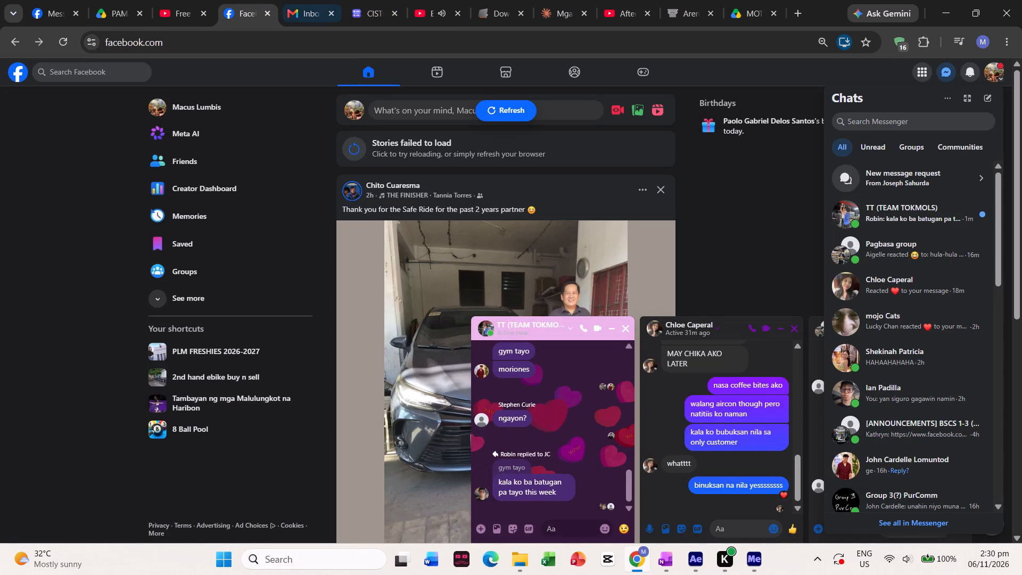
{"action": "left_click", "coordinate": [441, 2]}
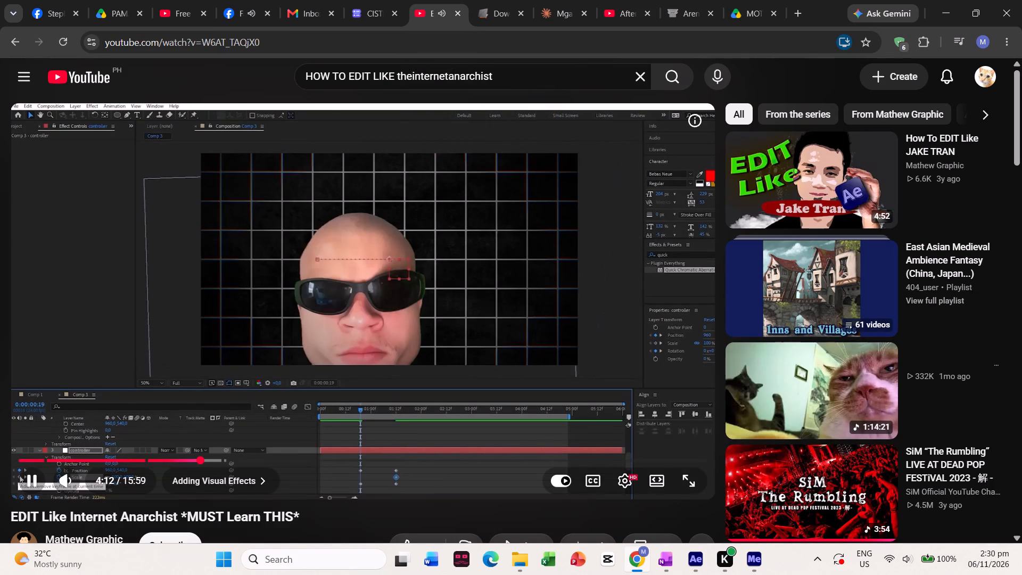
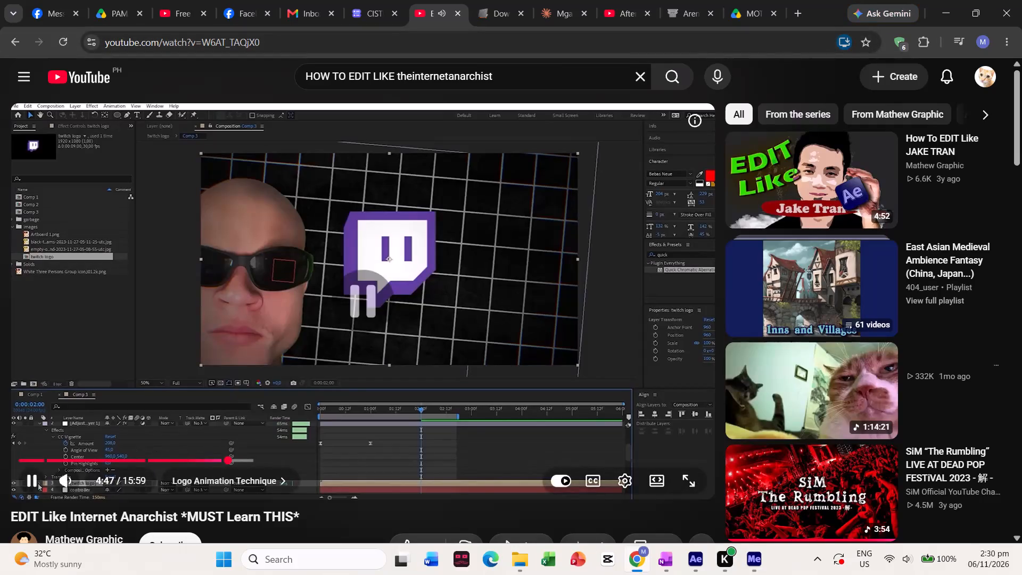
Switch to Adobe Media Encoder and close the application.
{"action": "left_click", "coordinate": [753, 565]}
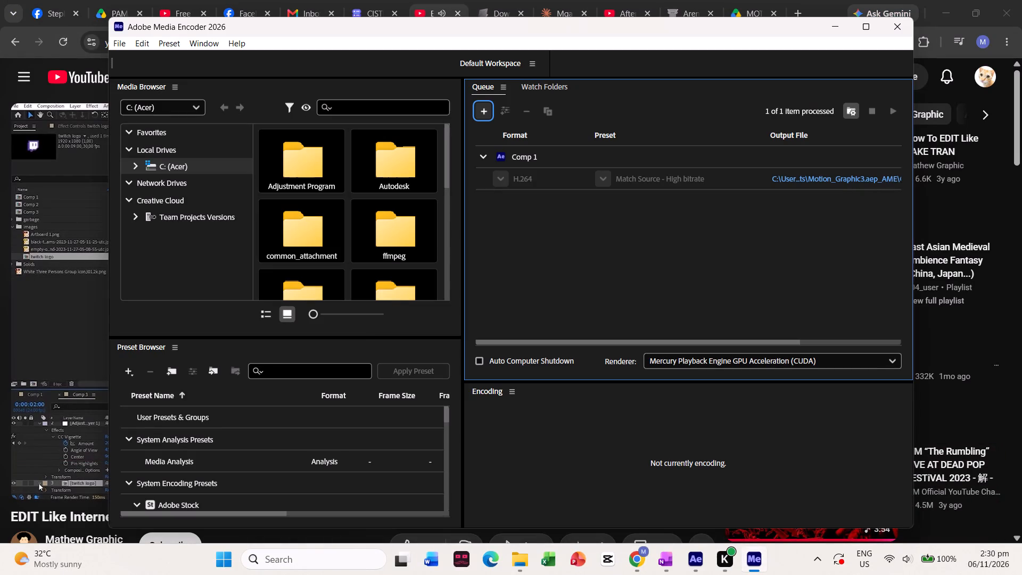
{"action": "left_click", "coordinate": [891, 32]}
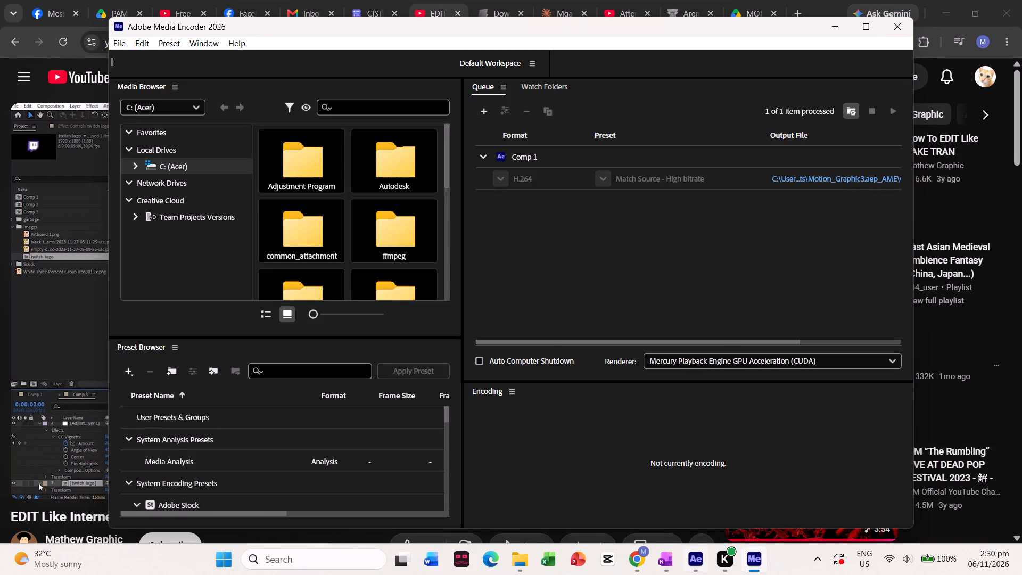
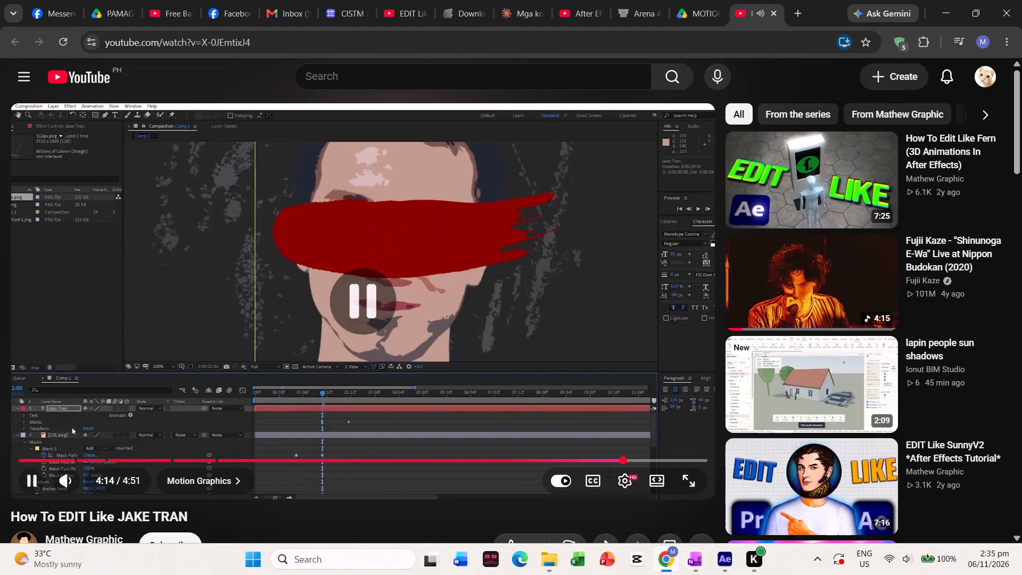
Return to the MOTION_GRAPHICS folder in Google Drive to view the uploaded video file.
{"action": "left_click", "coordinate": [683, 0]}
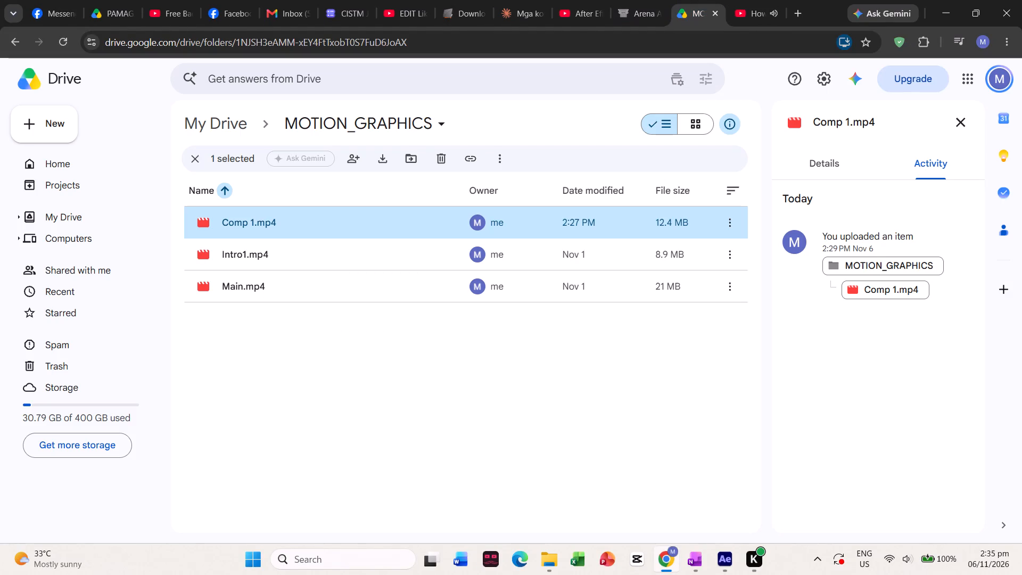
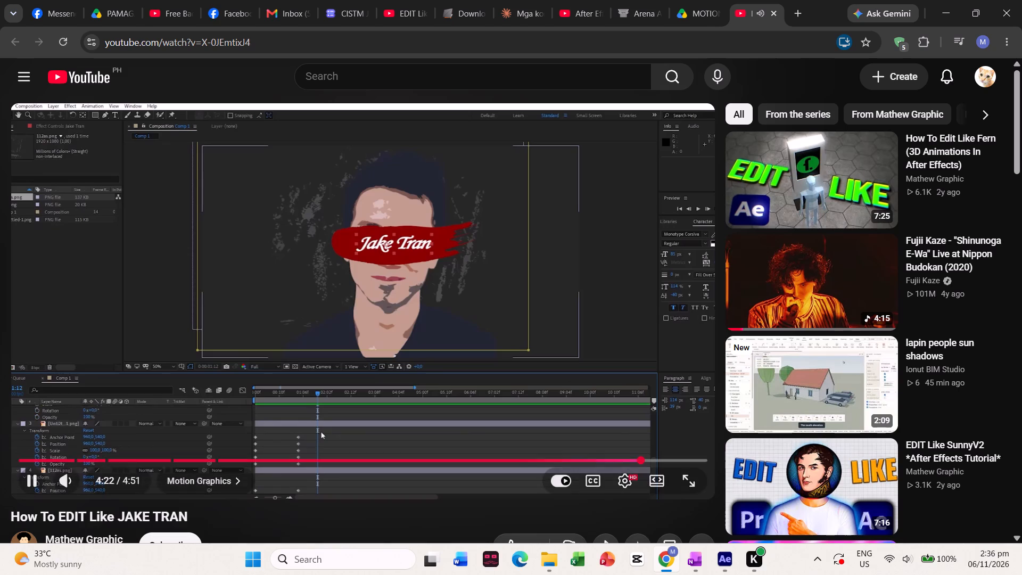
Pause the JAKE TRAN editing video and briefly play the After Effects Liquid Gradients Tutorial in its already open YouTube page.
{"action": "left_click", "coordinate": [454, 220]}
{"action": "left_click", "coordinate": [584, 0]}
{"action": "left_click", "coordinate": [400, 348]}
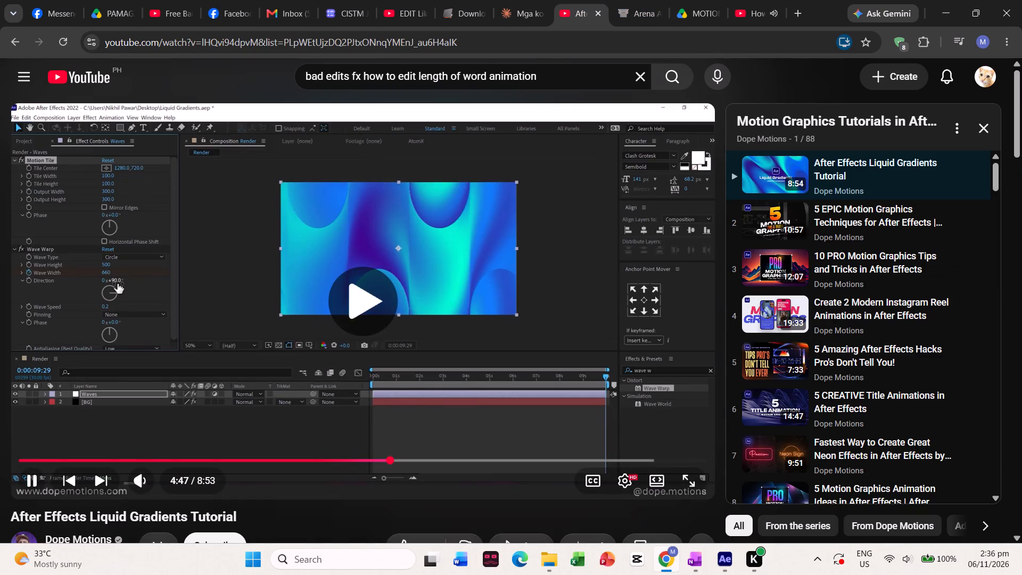
{"action": "left_click", "coordinate": [556, 159]}
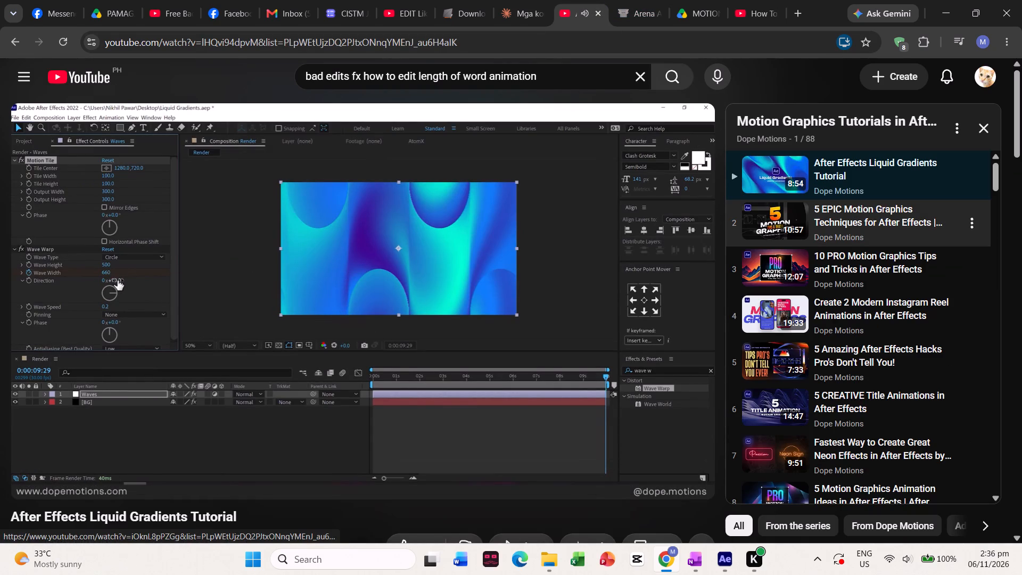
Browse the Dope Motions playlist, open "5 EPIC Motion Graphics Techniques for After Effects" and skim ahead to its first tip.
{"action": "scroll", "coordinate": [767, 220], "scroll_direction": "down", "scroll_amount": 2}
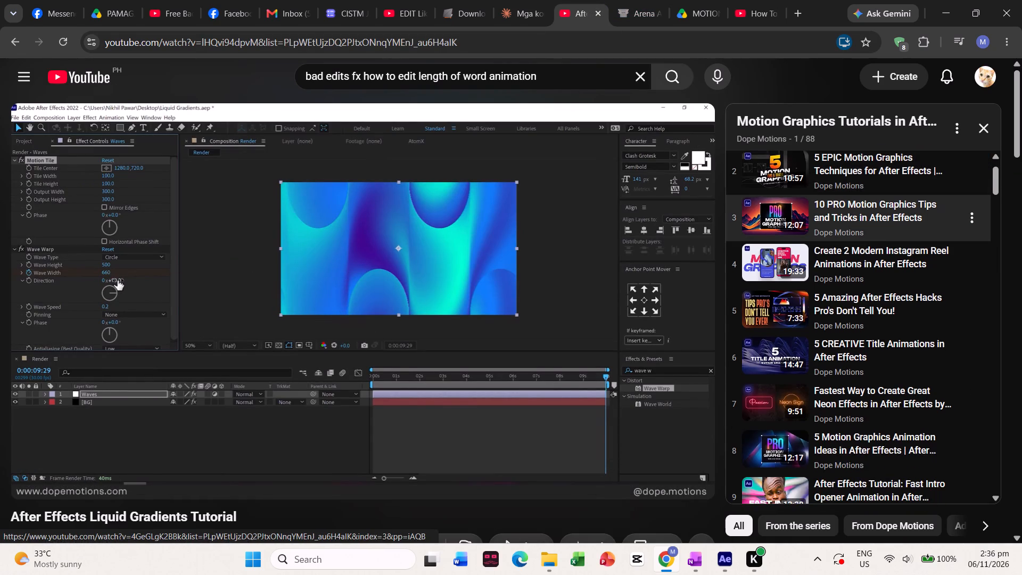
{"action": "scroll", "coordinate": [767, 220], "scroll_direction": "down", "scroll_amount": 4}
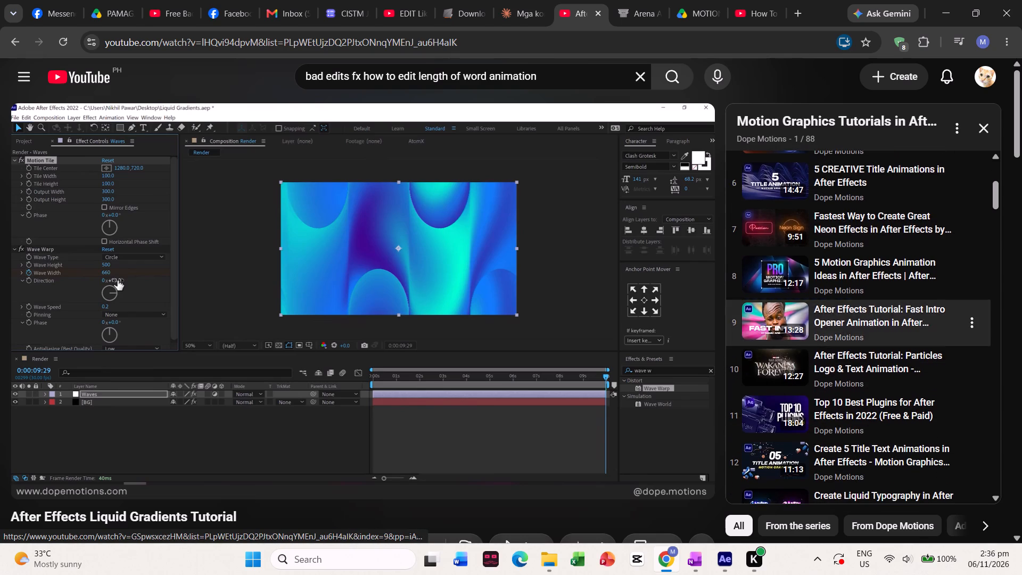
{"action": "scroll", "coordinate": [778, 340], "scroll_direction": "up", "scroll_amount": 7}
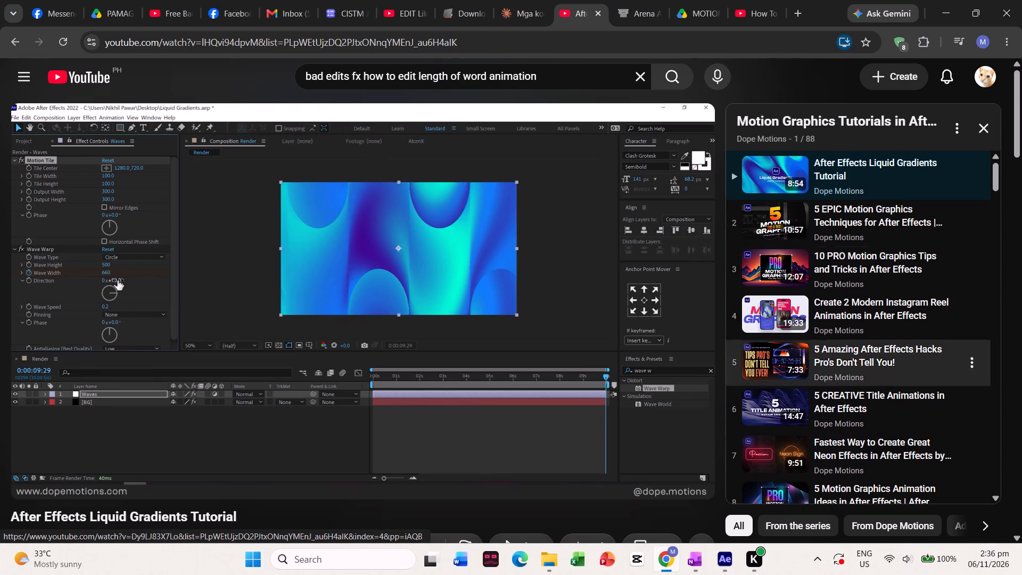
{"action": "left_click", "coordinate": [776, 215]}
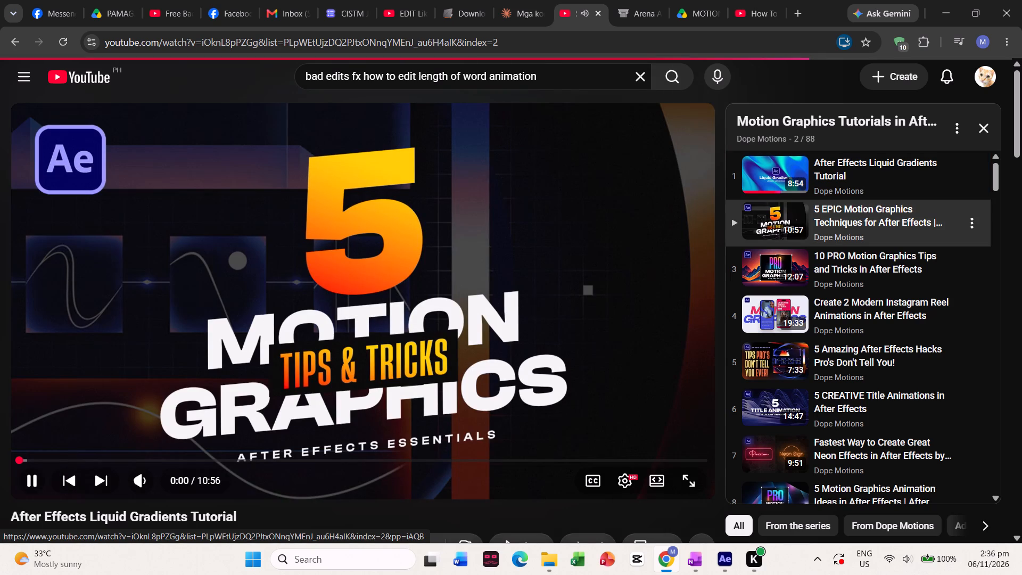
{"action": "left_click", "coordinate": [40, 459]}
{"action": "left_click", "coordinate": [56, 461]}
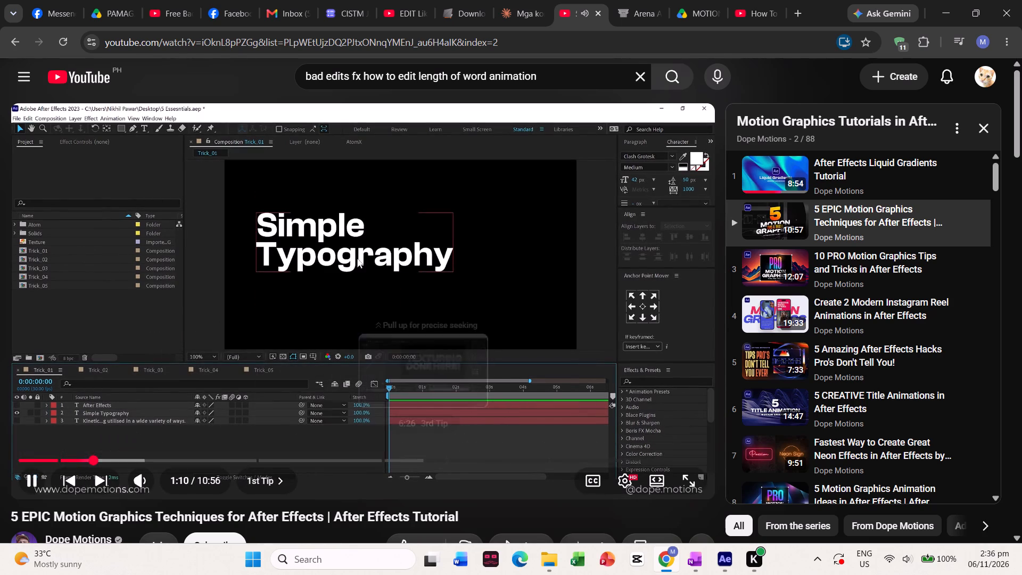
{"action": "left_click", "coordinate": [364, 403]}
Leave the tutorial for the YouTube home page and close the mini player.
{"action": "left_click", "coordinate": [18, 47]}
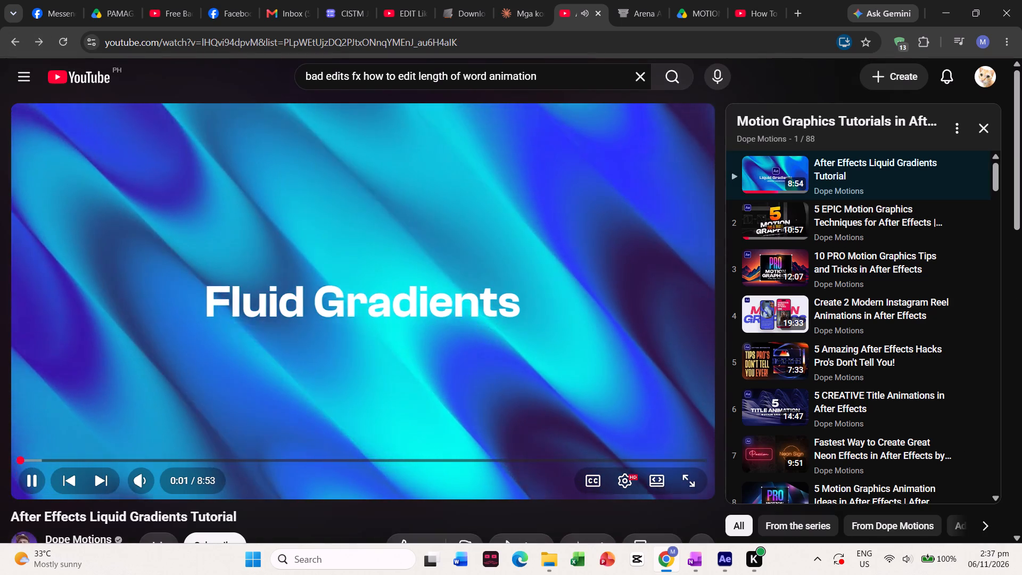
{"action": "left_click", "coordinate": [91, 86]}
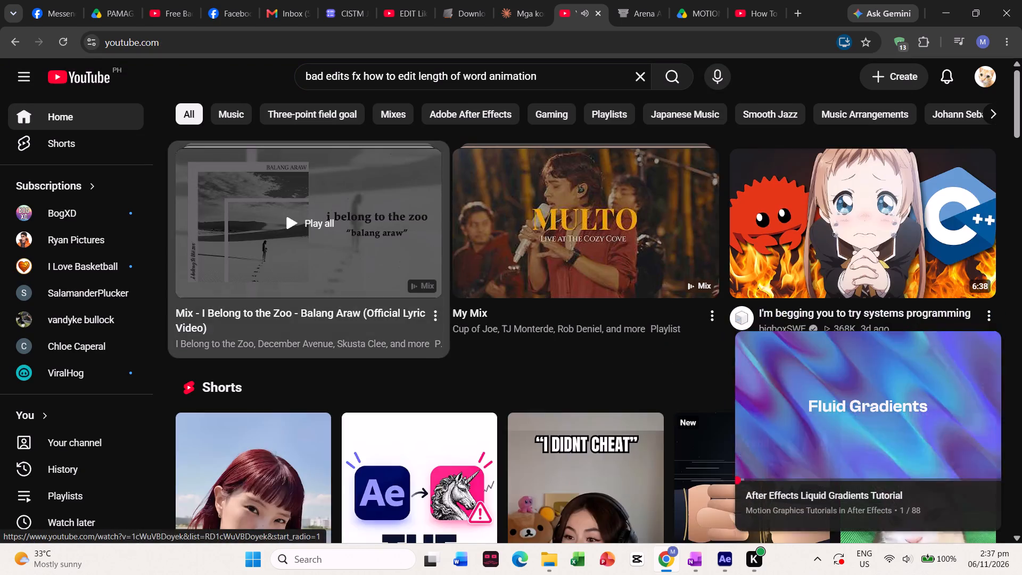
{"action": "left_click", "coordinate": [991, 341]}
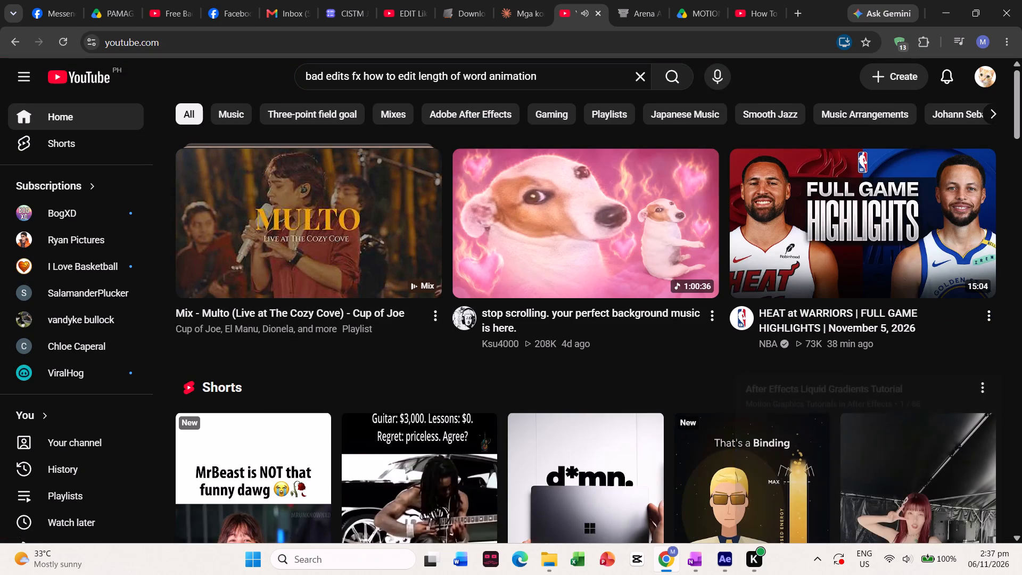
Switch to After Effects with the Motion_Graphic3 project.
{"action": "left_click", "coordinate": [726, 561]}
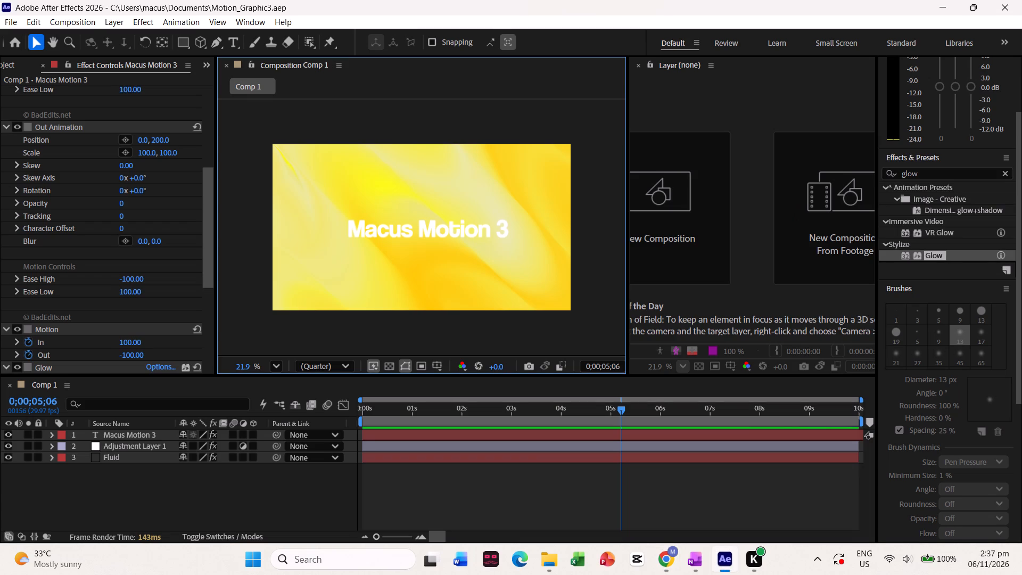